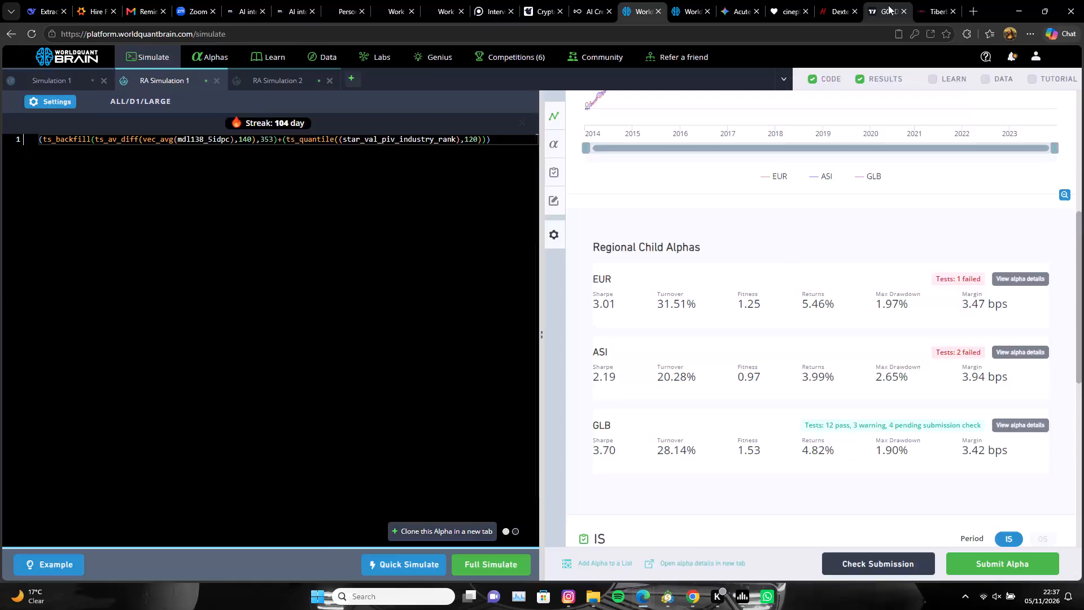
# Switch to the TradingView chart and load USDCHF from the watchlist's forex section.
pyautogui.click(888, 5)
pyautogui.click(867, 256)
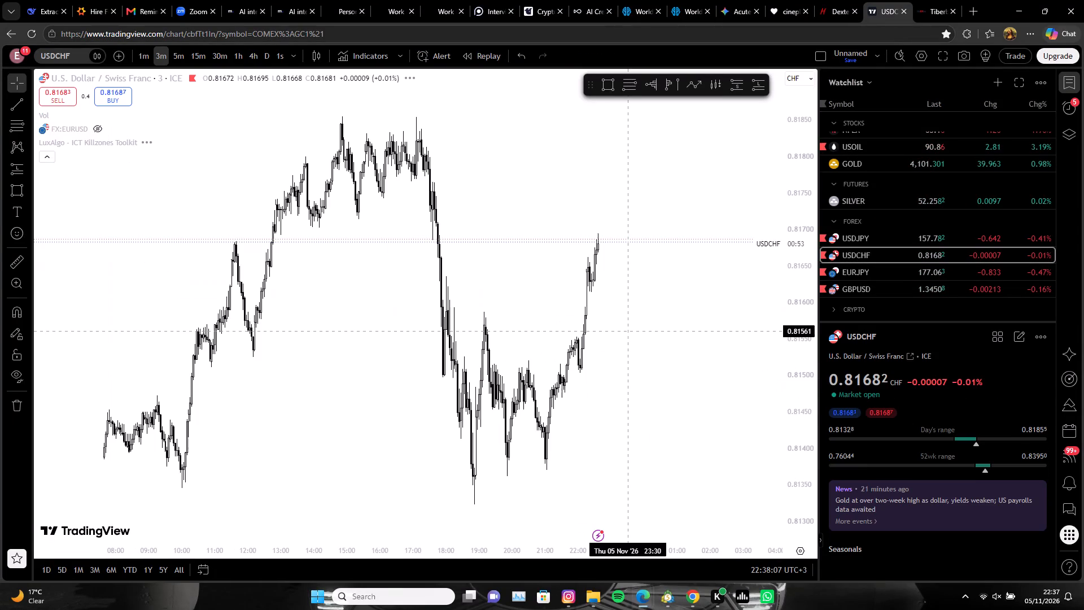
# Examine the 3-minute USDCHF price action around the marked long position, trendline and New York PM session zone.
pyautogui.scroll(5, 628, 331)
pyautogui.moveTo(597, 399); pyautogui.dragTo(714, 328)
pyautogui.moveTo(788, 380); pyautogui.dragTo(805, 310)
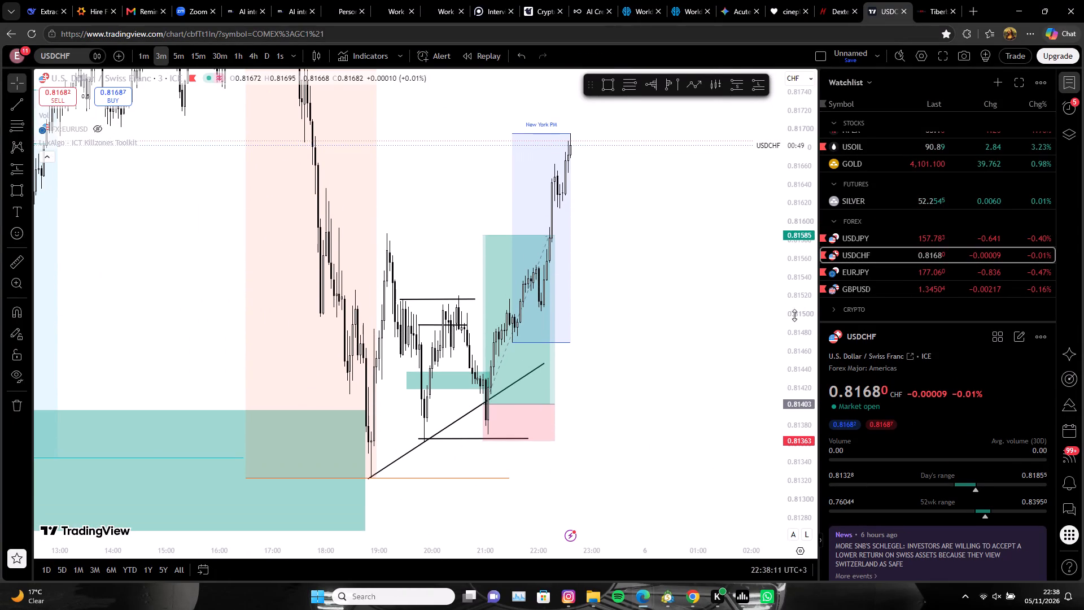
pyautogui.moveTo(718, 385); pyautogui.dragTo(763, 346)
pyautogui.scroll(3, 661, 346)
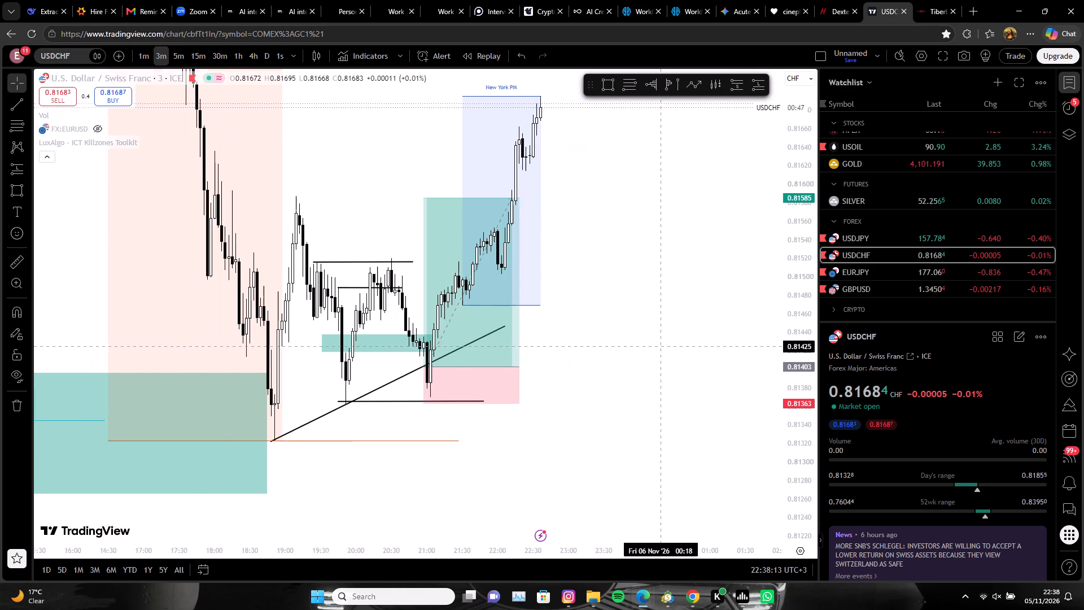
pyautogui.scroll(-4, 661, 346)
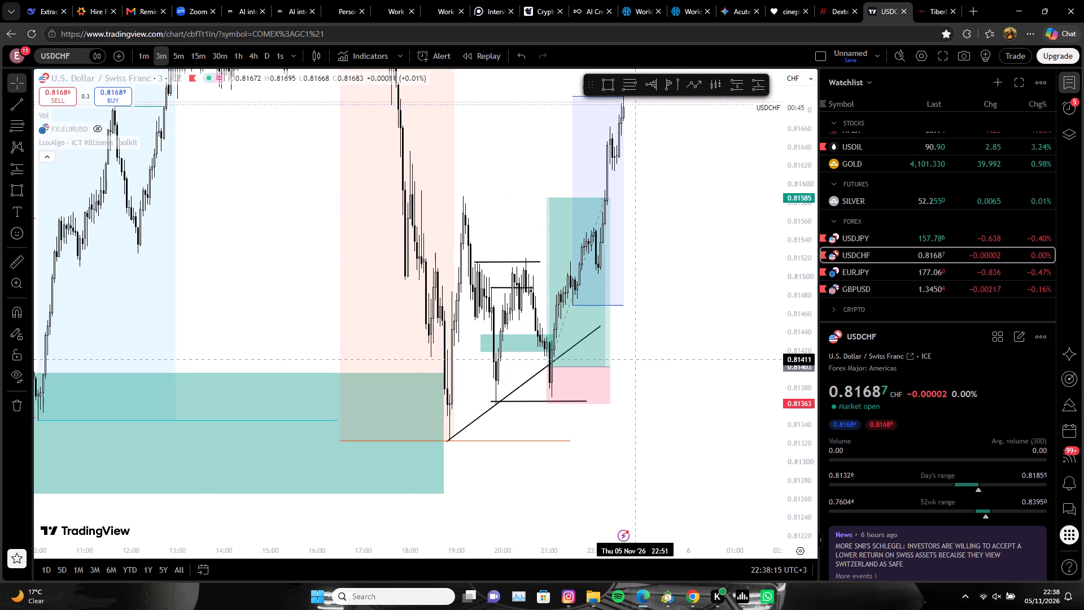
pyautogui.scroll(3, 673, 358)
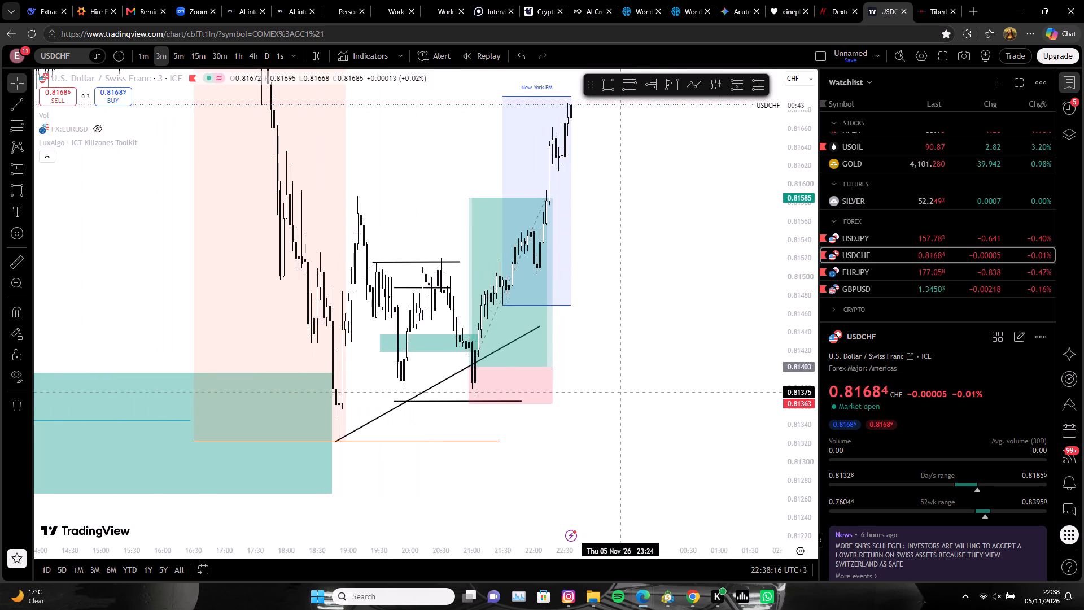
pyautogui.moveTo(627, 393); pyautogui.dragTo(728, 366)
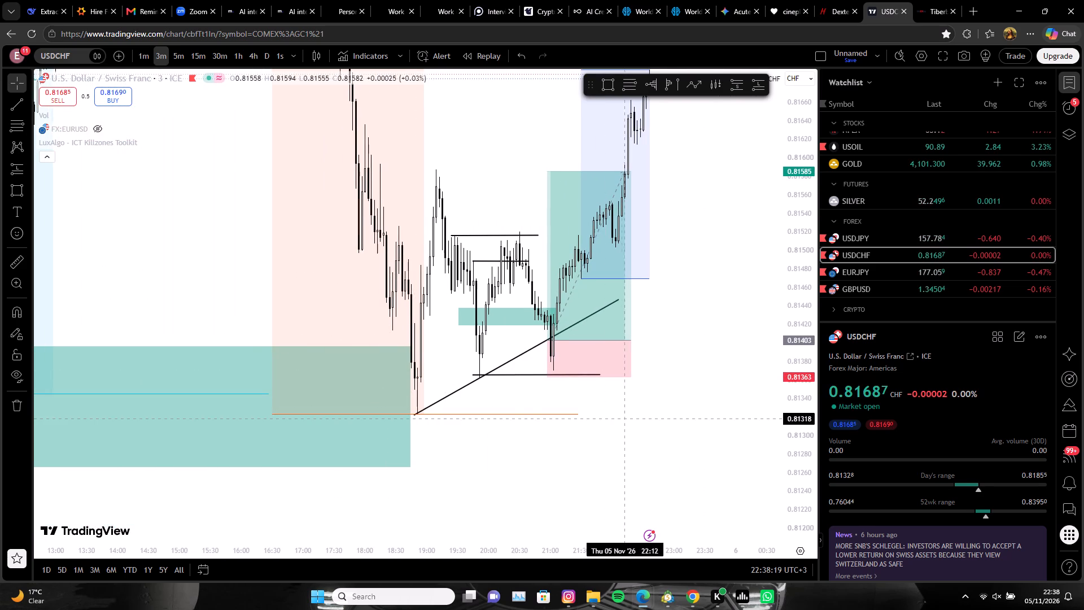
pyautogui.moveTo(623, 414); pyautogui.dragTo(679, 419)
pyautogui.moveTo(786, 238); pyautogui.dragTo(792, 355)
pyautogui.scroll(-2, 595, 357)
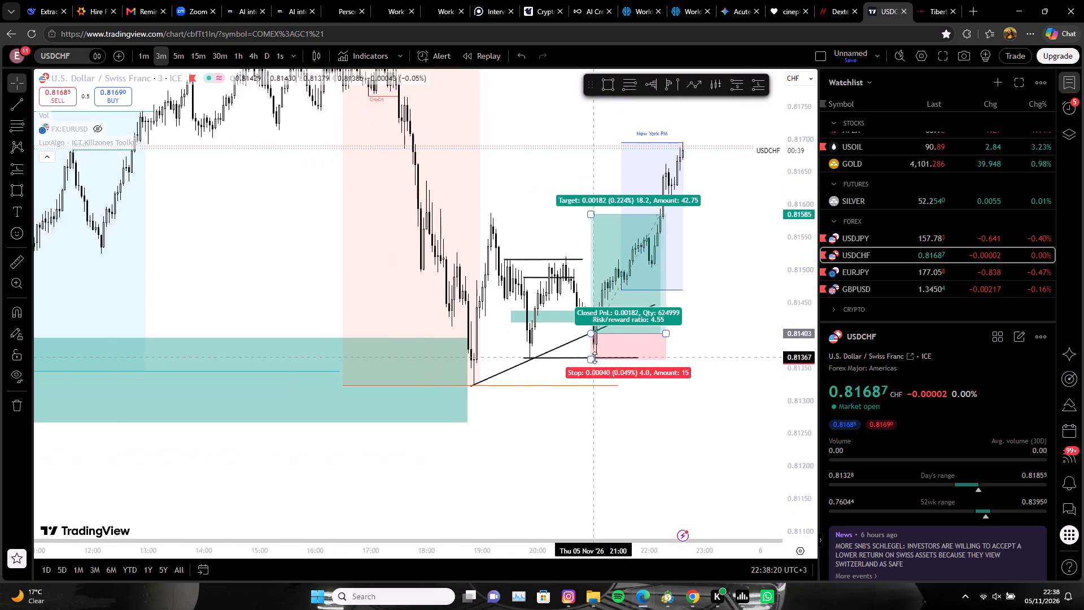
pyautogui.scroll(-1, 595, 358)
pyautogui.scroll(4, 688, 394)
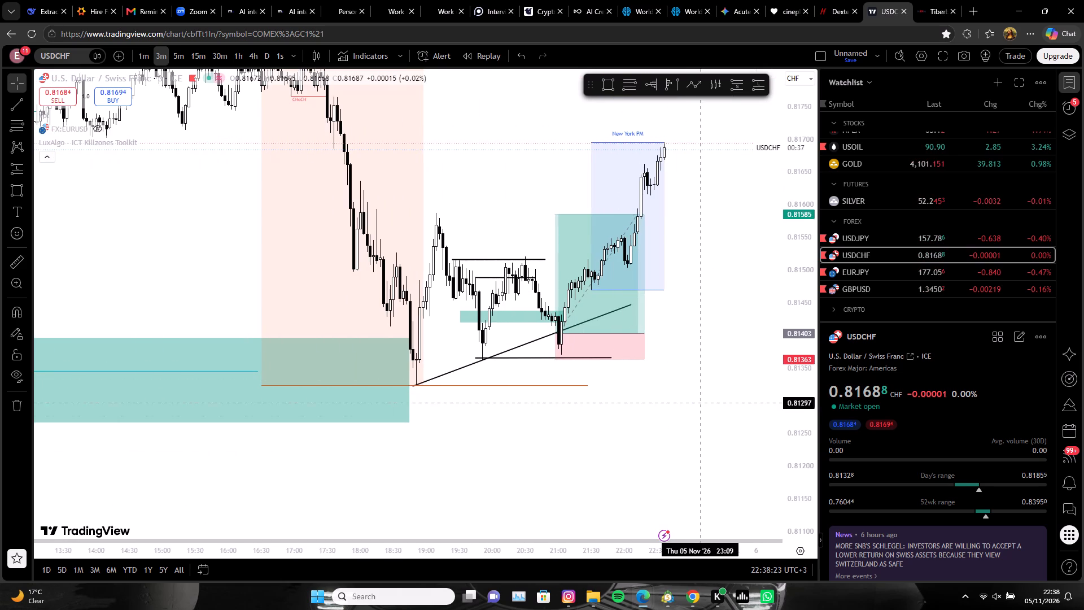
pyautogui.moveTo(783, 447); pyautogui.dragTo(775, 298)
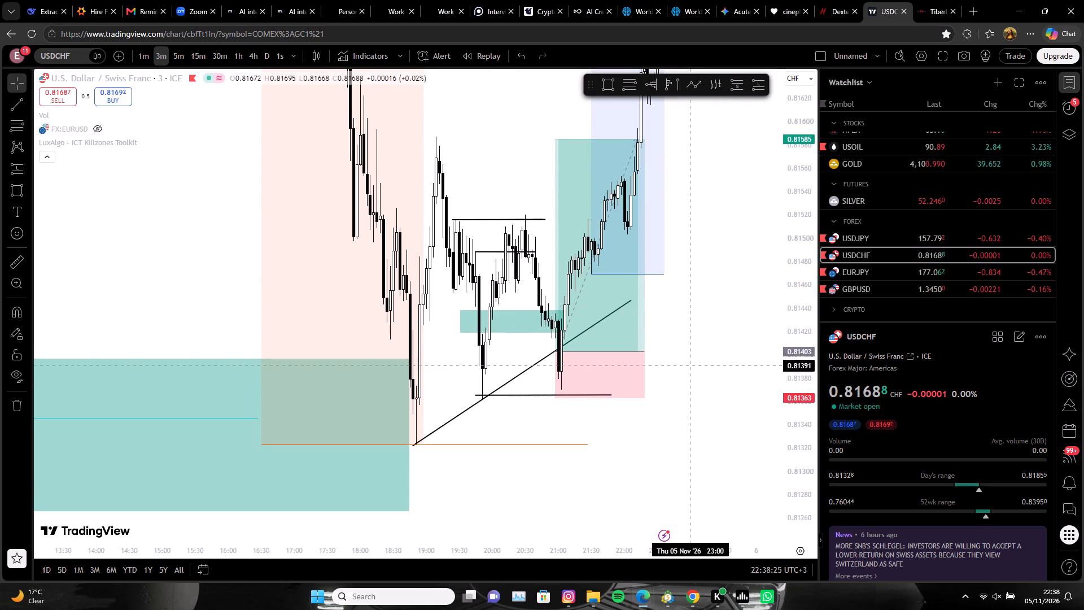
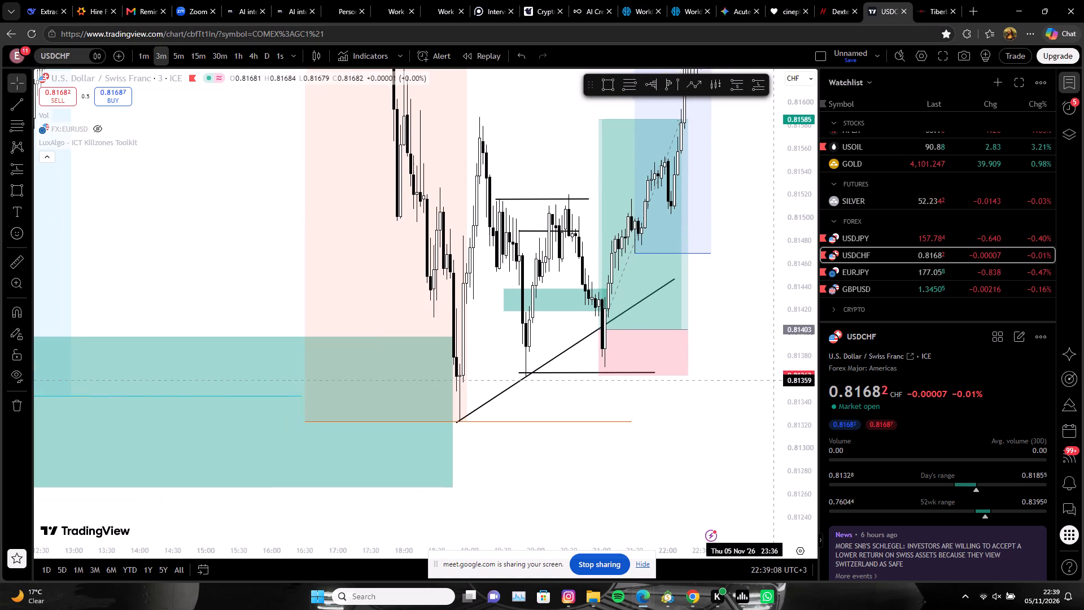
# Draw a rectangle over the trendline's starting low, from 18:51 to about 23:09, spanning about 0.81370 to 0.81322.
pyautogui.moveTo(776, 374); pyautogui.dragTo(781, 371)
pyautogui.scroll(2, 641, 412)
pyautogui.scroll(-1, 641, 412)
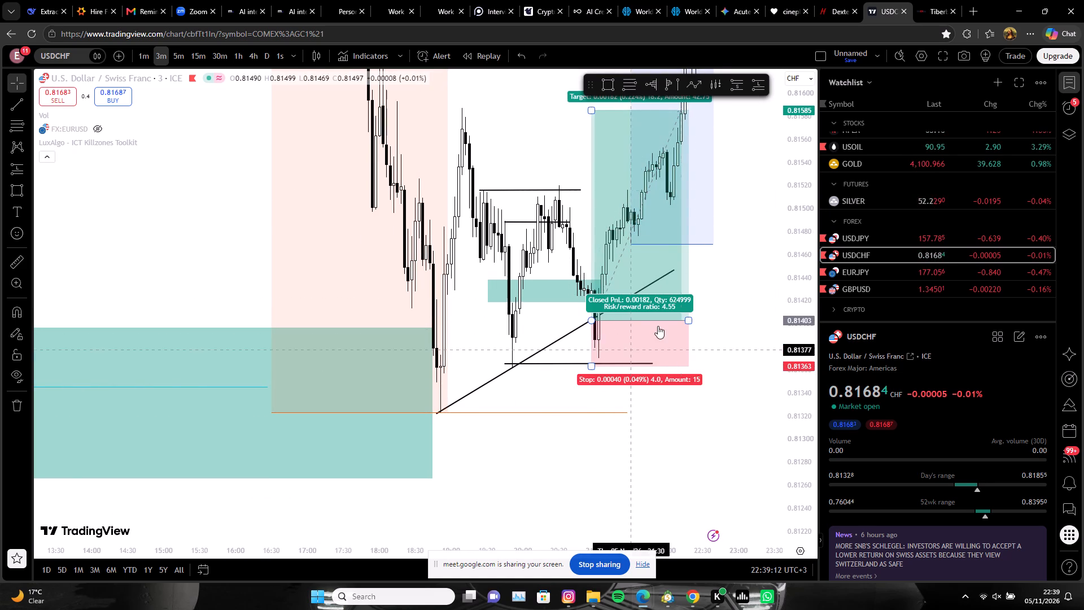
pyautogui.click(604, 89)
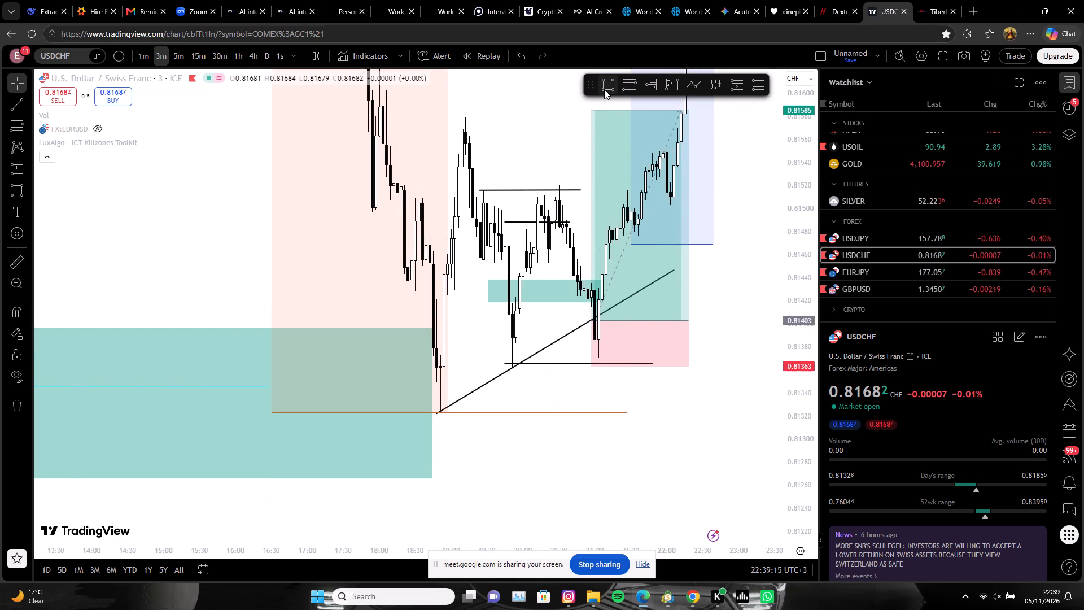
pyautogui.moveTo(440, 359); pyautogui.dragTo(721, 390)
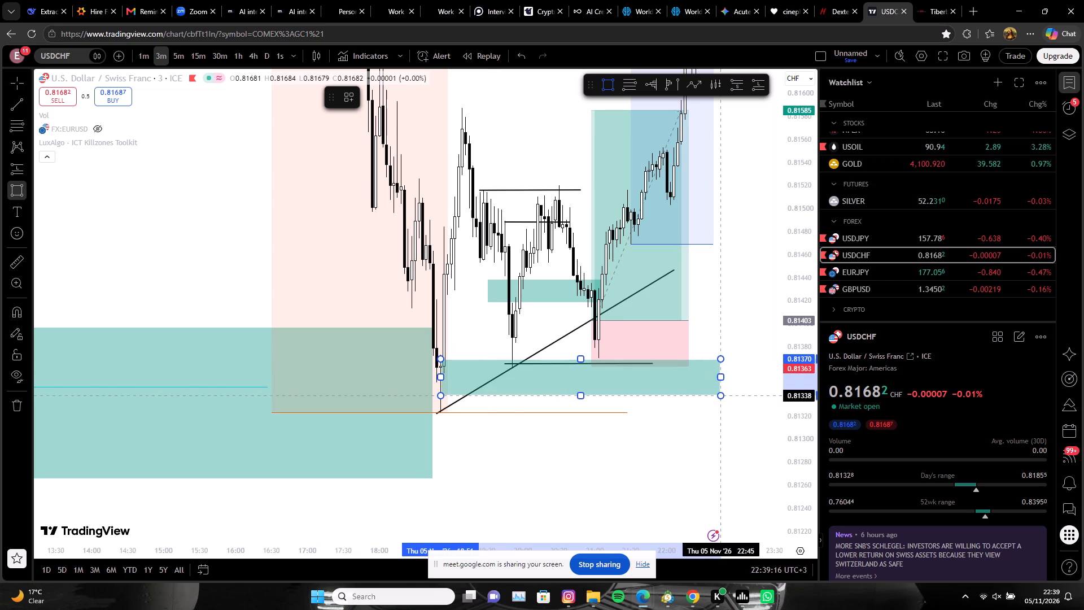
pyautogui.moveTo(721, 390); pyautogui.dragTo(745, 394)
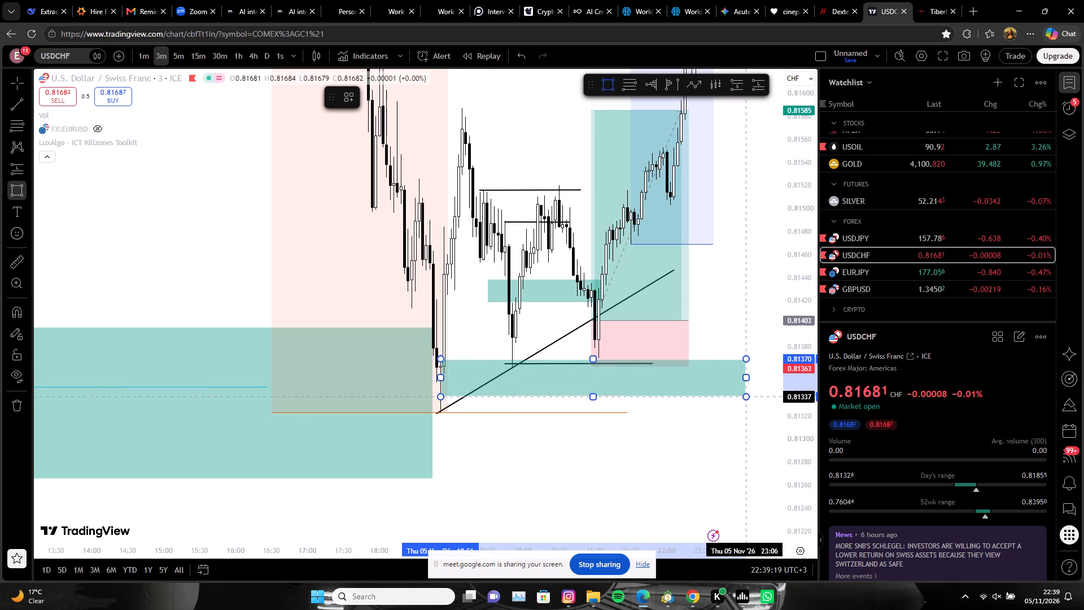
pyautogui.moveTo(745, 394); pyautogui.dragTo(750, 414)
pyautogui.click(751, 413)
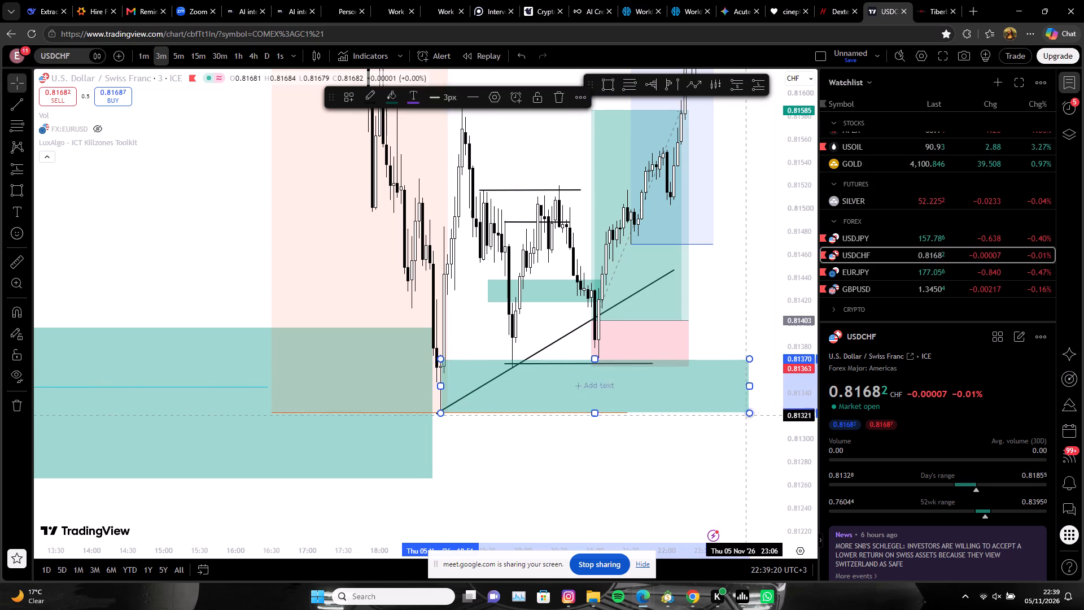
# Examine the ascending trendline, the swing lows it connects and the long position entry against the rectangle at the low.
pyautogui.moveTo(688, 467); pyautogui.dragTo(681, 459)
pyautogui.moveTo(500, 456); pyautogui.dragTo(632, 454)
pyautogui.scroll(7, 540, 409)
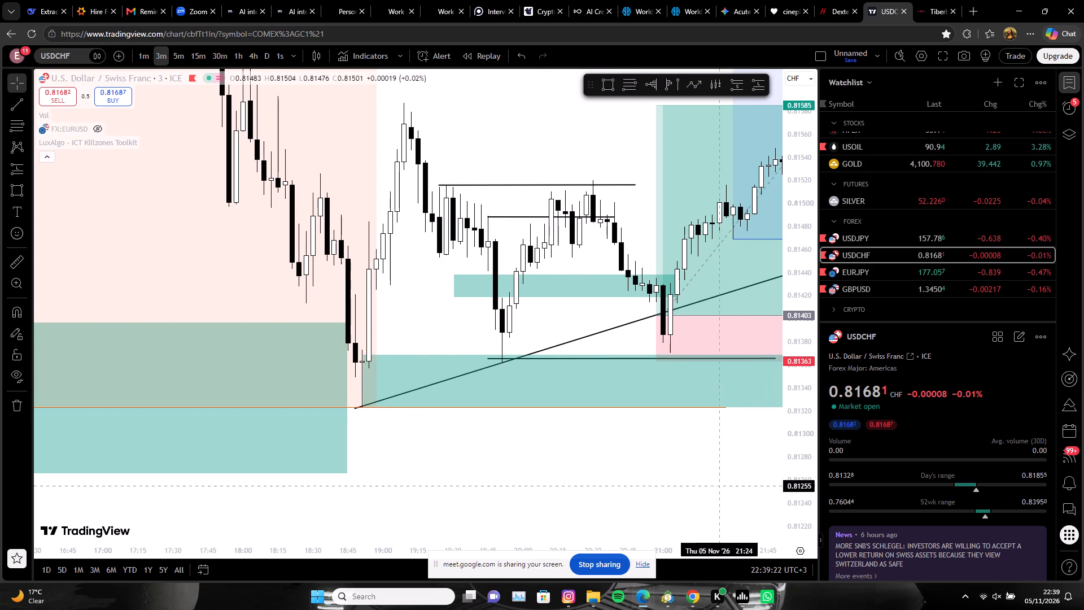
pyautogui.moveTo(809, 480); pyautogui.dragTo(802, 344)
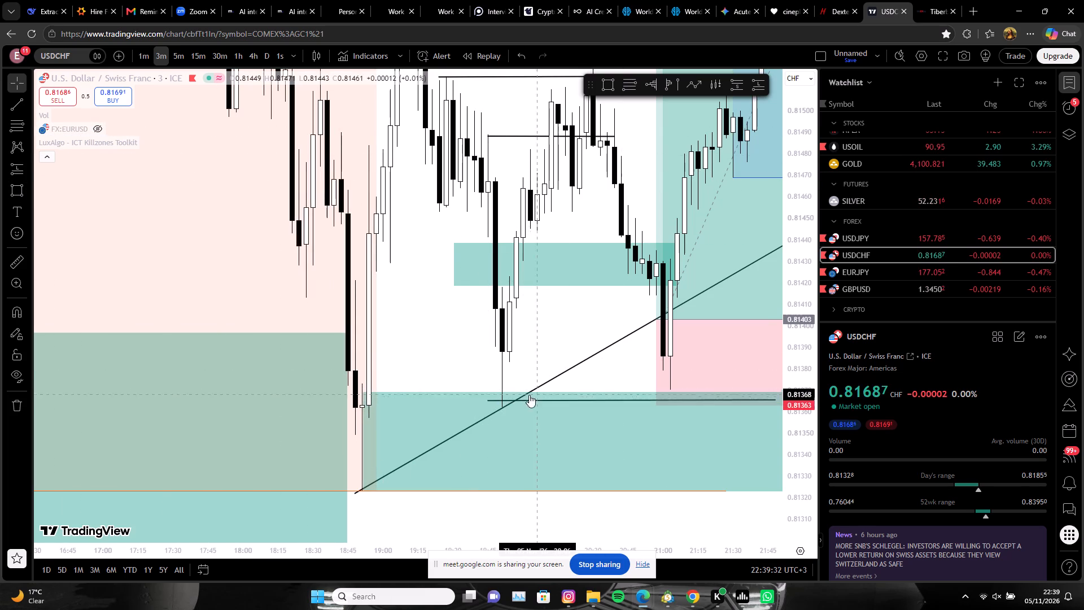
pyautogui.moveTo(561, 329); pyautogui.dragTo(484, 315)
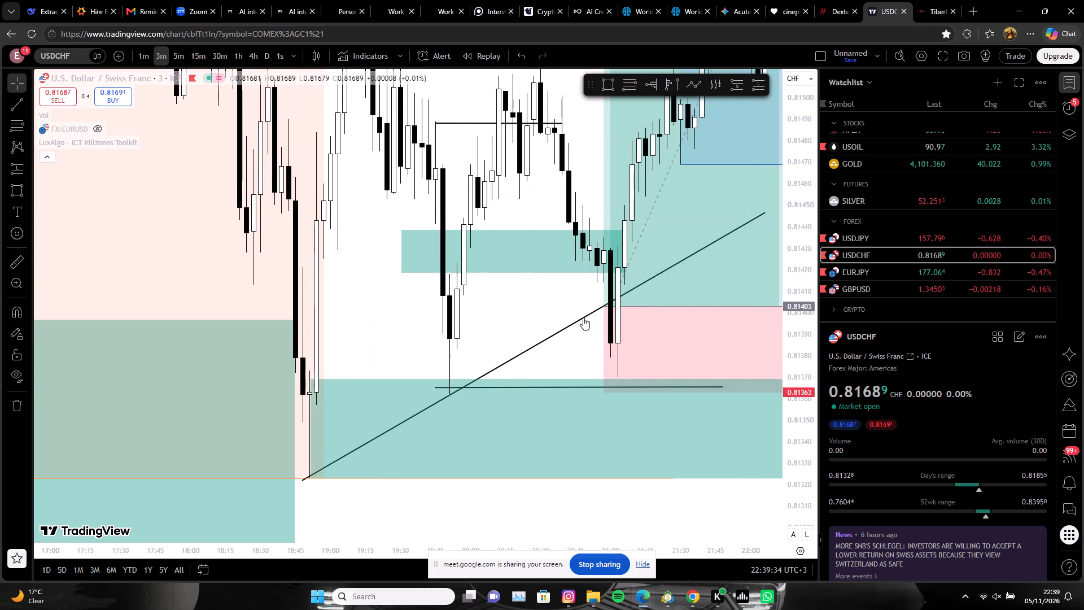
pyautogui.moveTo(814, 168); pyautogui.dragTo(818, 291)
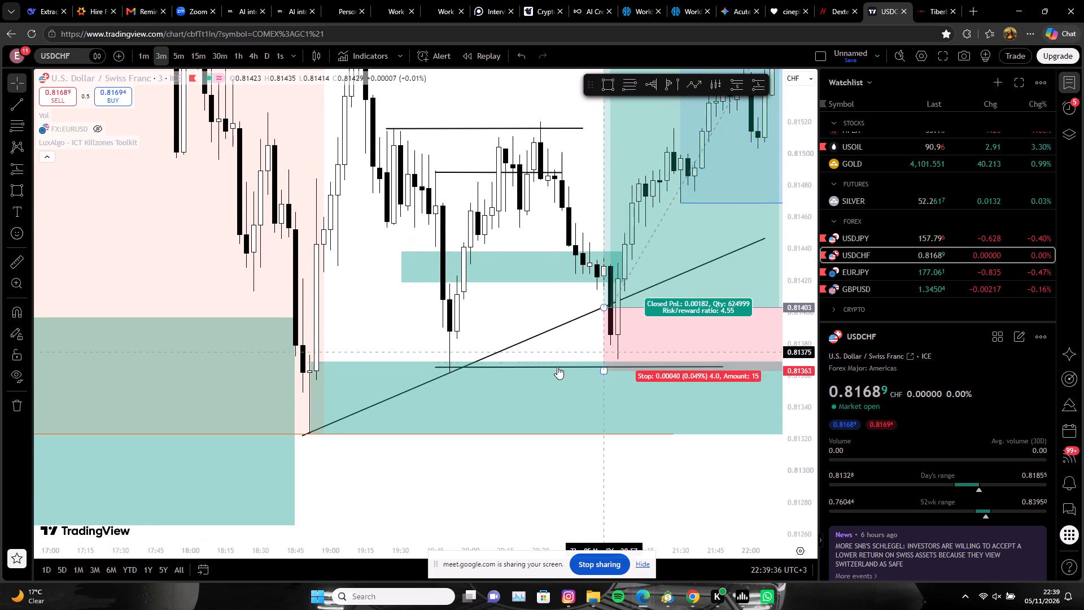
pyautogui.scroll(-2, 563, 357)
pyautogui.moveTo(579, 296); pyautogui.dragTo(439, 363)
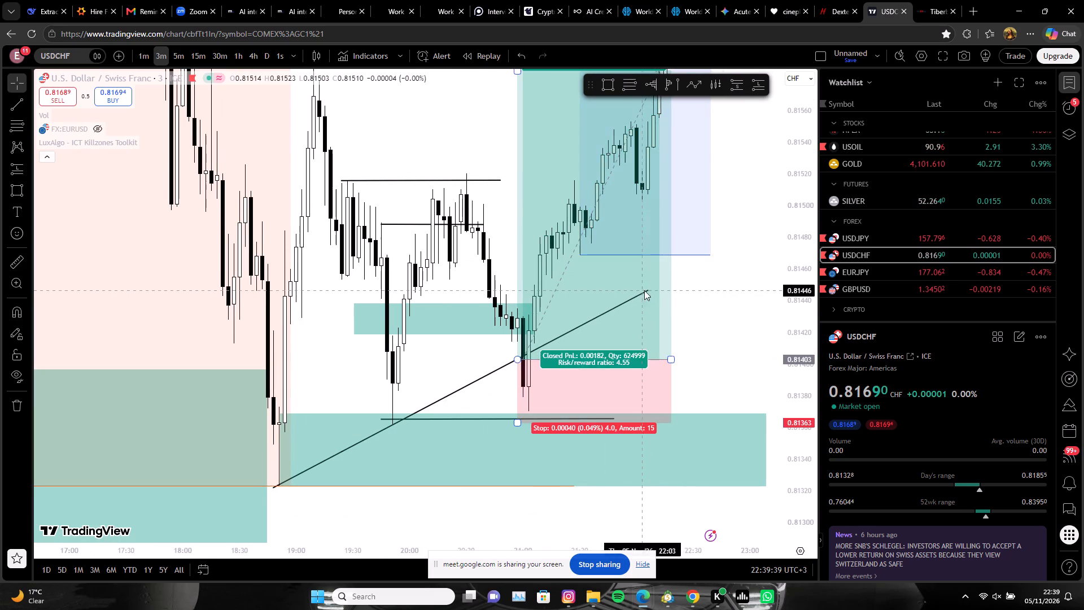
# Extend the upper end of the ascending trendline to about 22:15, near 0.8145.
pyautogui.moveTo(648, 290); pyautogui.dragTo(662, 288)
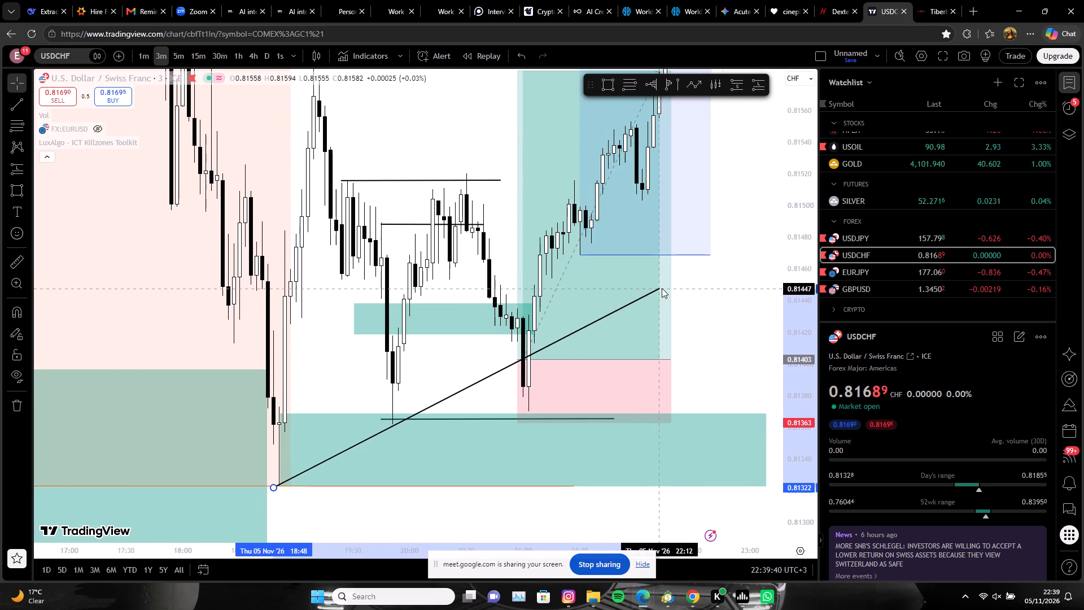
pyautogui.moveTo(662, 288); pyautogui.dragTo(667, 286)
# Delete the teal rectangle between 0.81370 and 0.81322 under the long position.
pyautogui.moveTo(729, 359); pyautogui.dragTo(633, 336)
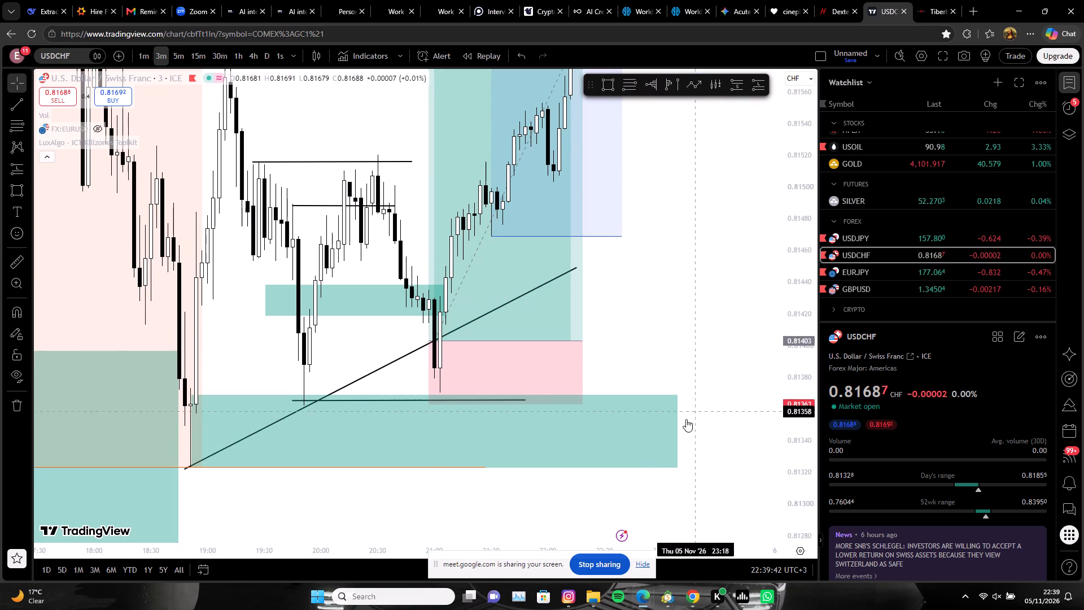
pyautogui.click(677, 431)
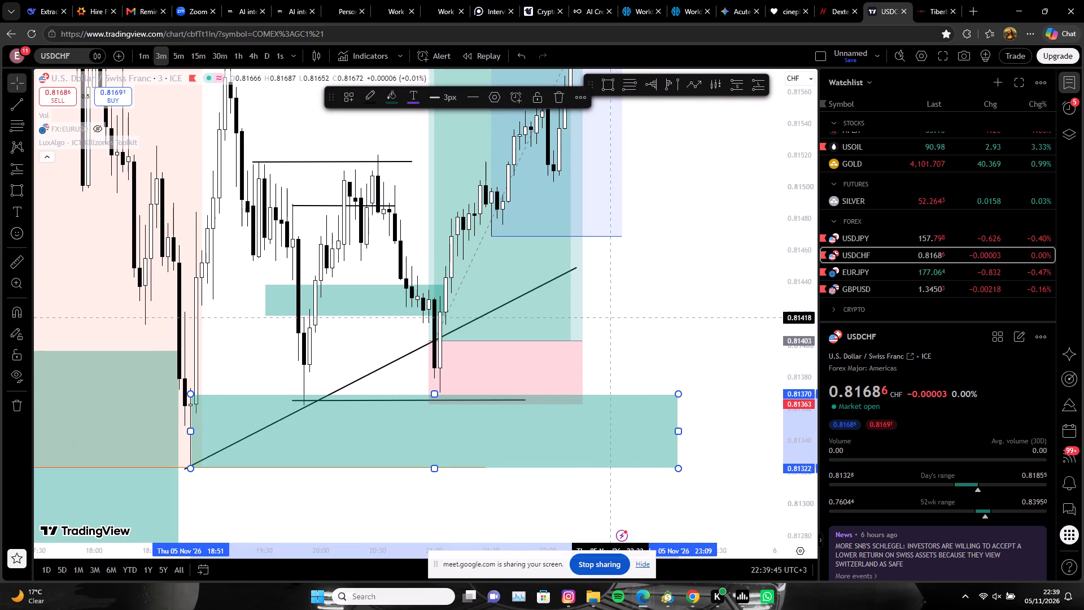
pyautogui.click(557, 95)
# Draw a rectangle at the second swing low, from 19:51 to 22:45, spanning about 0.81410 to 0.81365.
pyautogui.moveTo(666, 278); pyautogui.dragTo(712, 258)
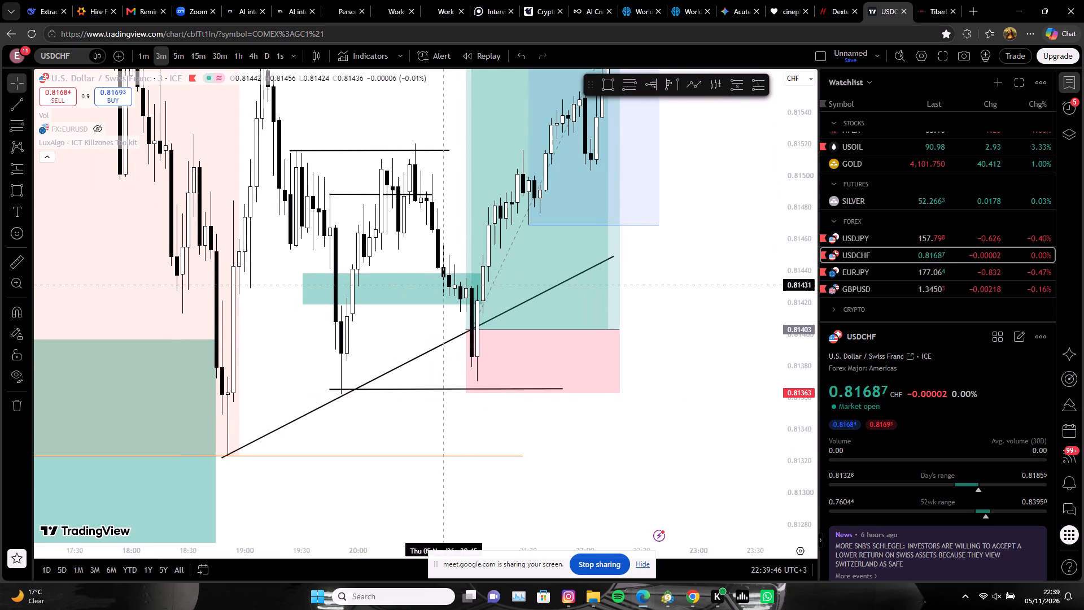
pyautogui.click(613, 85)
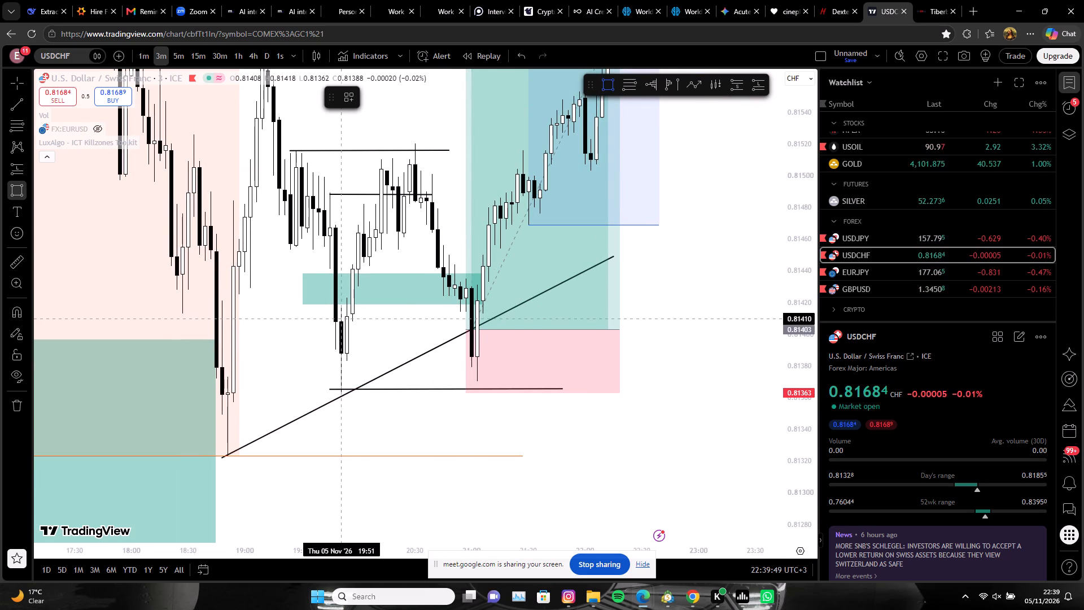
pyautogui.moveTo(342, 319); pyautogui.dragTo(670, 383)
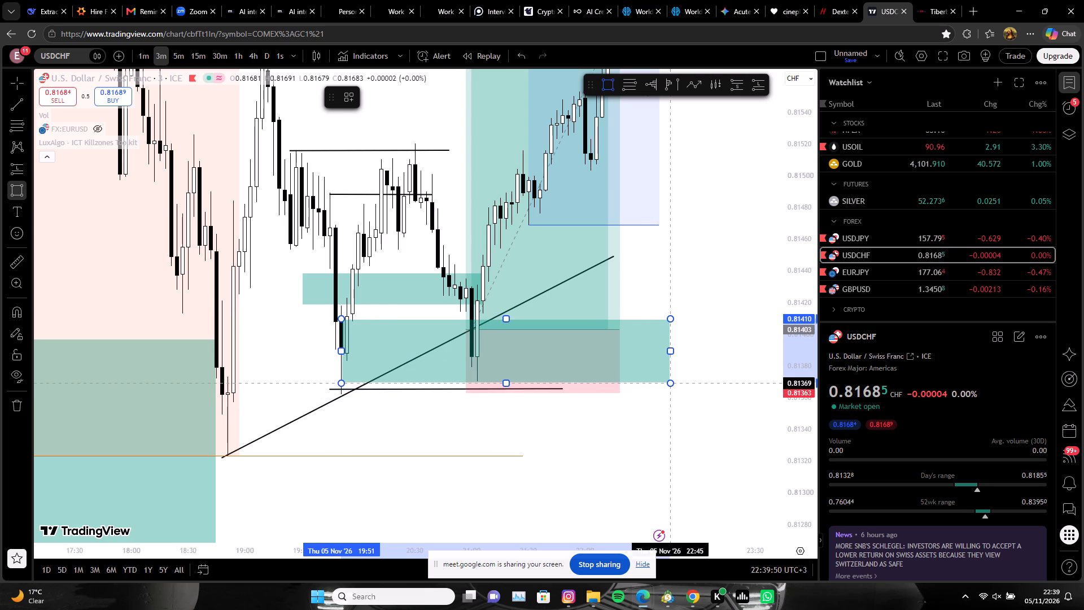
pyautogui.moveTo(670, 383); pyautogui.dragTo(669, 390)
pyautogui.click(669, 390)
# Change the fill of the rectangle between about 0.81410 and 0.81365 to grey.
pyautogui.scroll(-1, 545, 417)
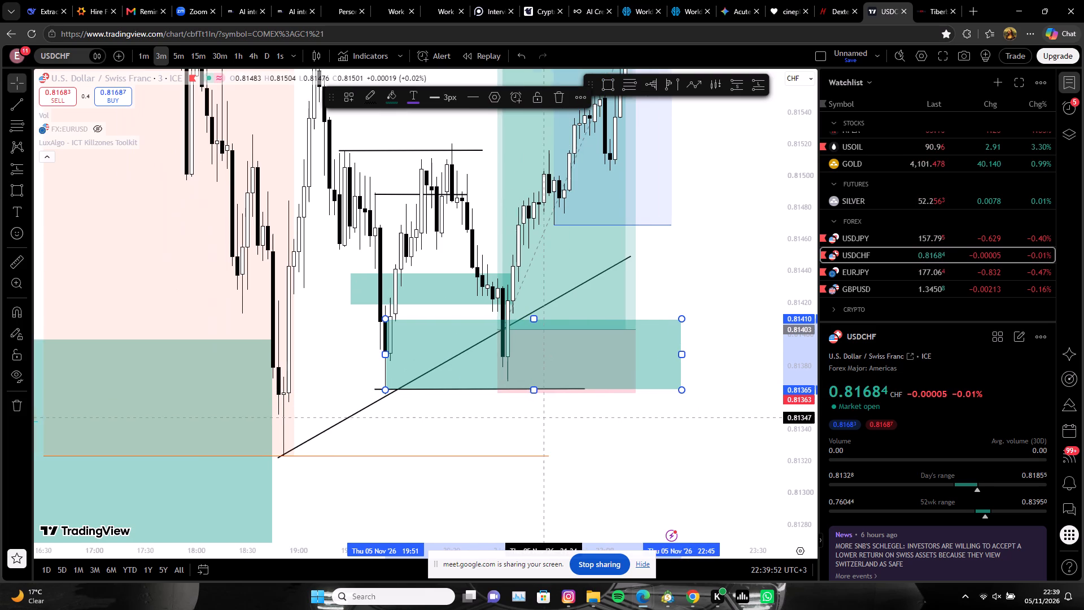
pyautogui.scroll(-1, 545, 419)
pyautogui.moveTo(694, 247); pyautogui.dragTo(705, 271)
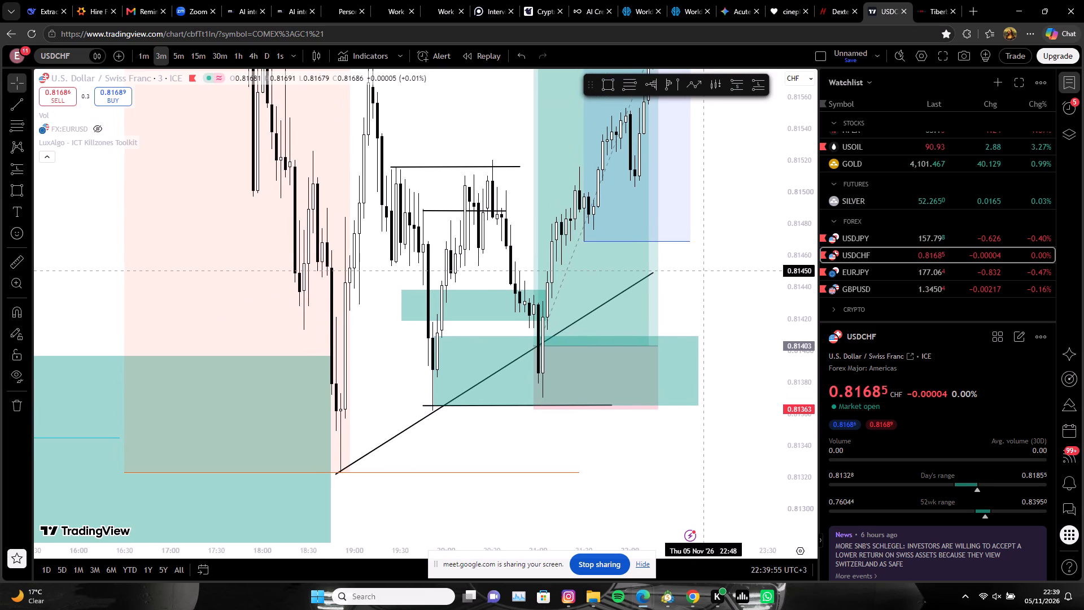
pyautogui.moveTo(705, 271); pyautogui.dragTo(705, 271)
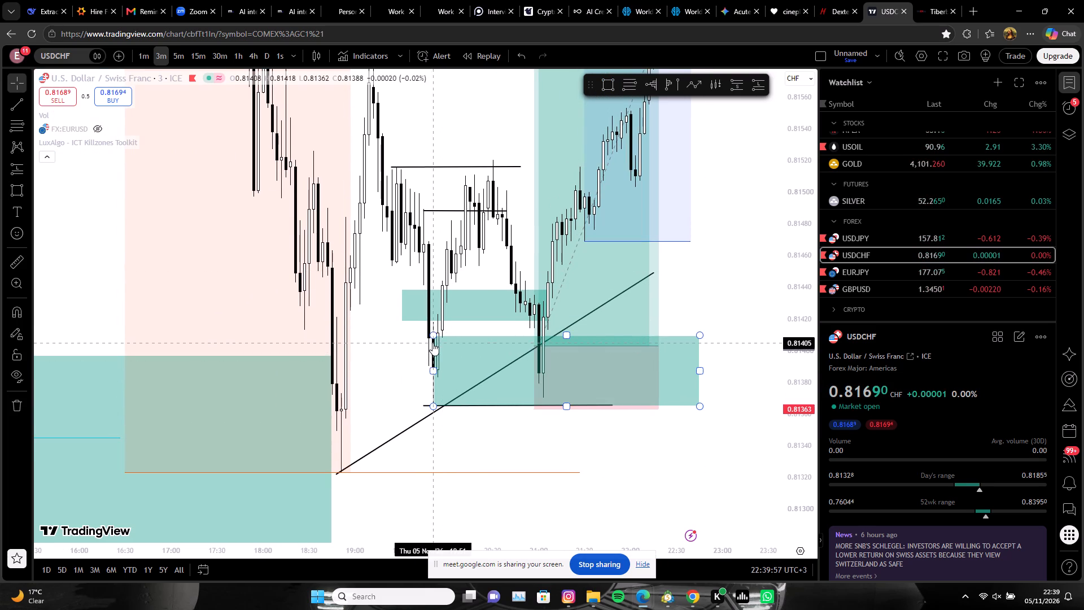
pyautogui.click(433, 337)
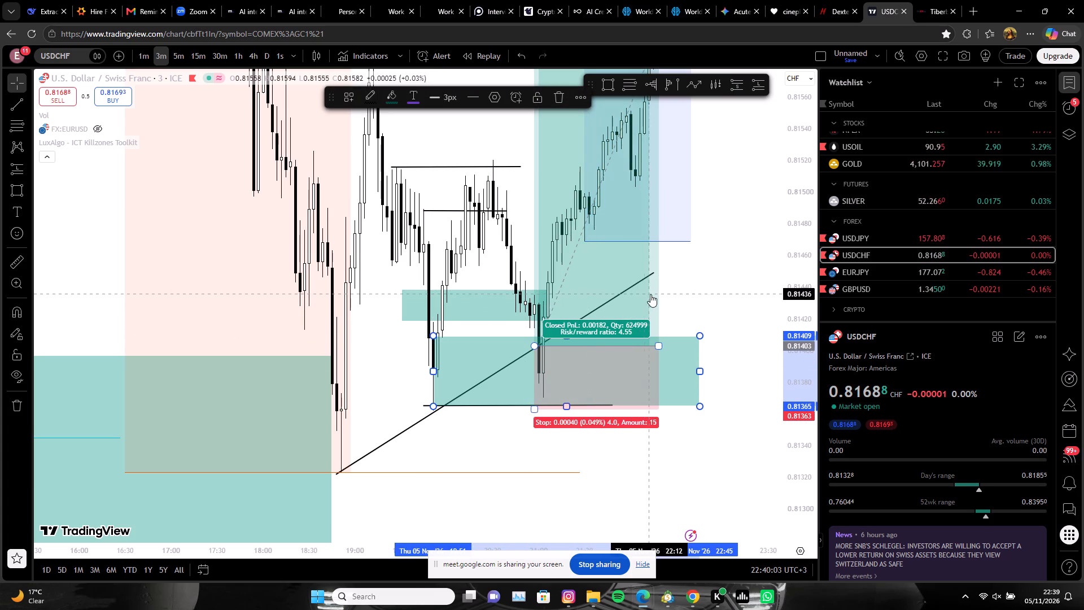
pyautogui.click(395, 104)
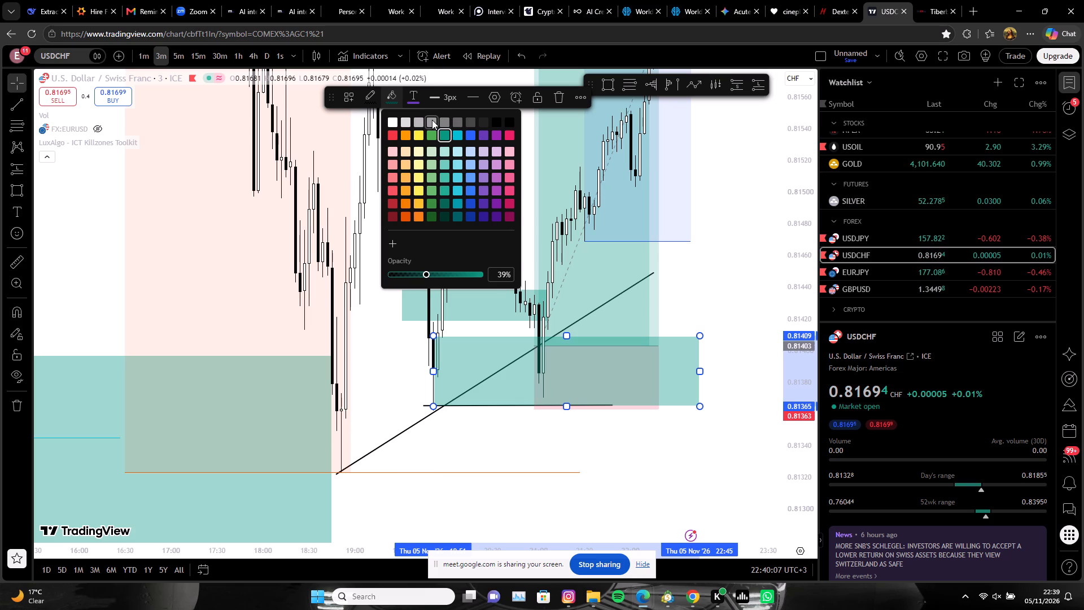
pyautogui.click(432, 120)
pyautogui.click(665, 249)
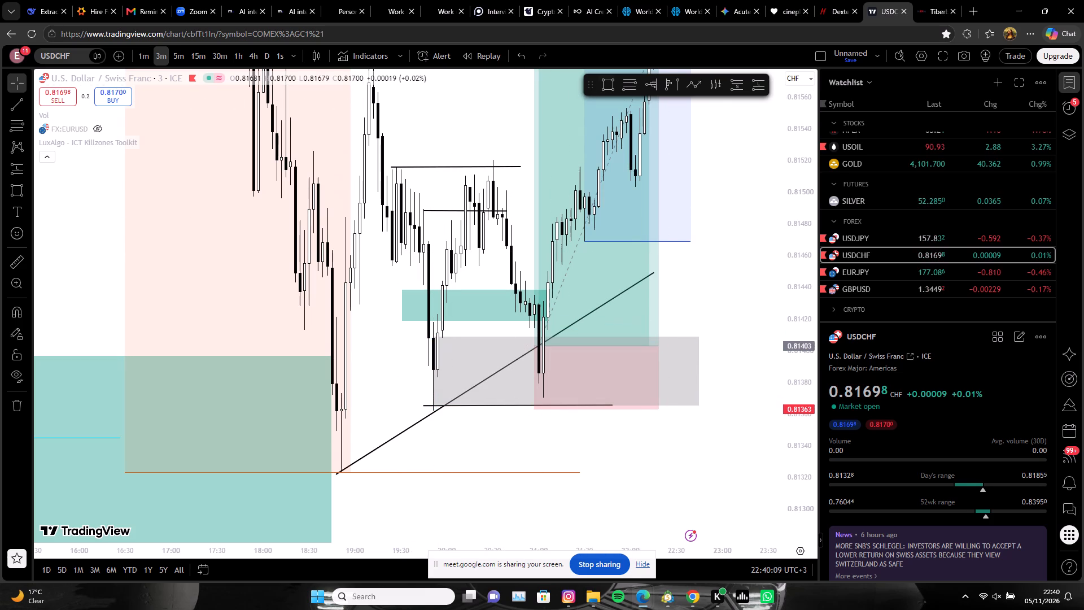
# Draw a red-filled rectangle at the trendline's starting low, from 18:48 to about 22:21, spanning about 0.81372 to 0.81322.
pyautogui.click(606, 88)
pyautogui.moveTo(338, 395); pyautogui.dragTo(566, 465)
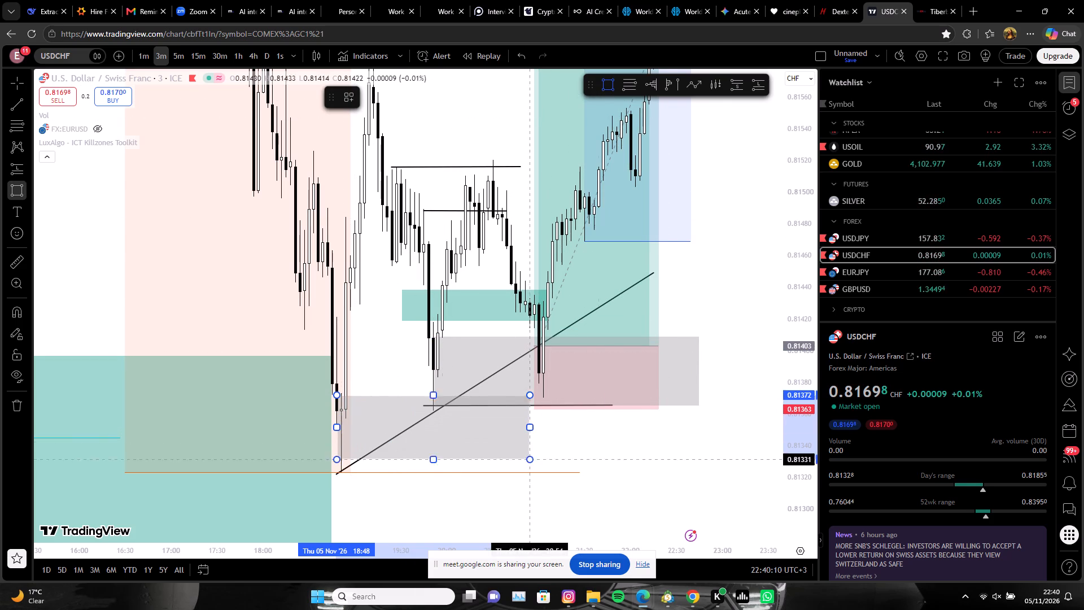
pyautogui.moveTo(566, 465); pyautogui.dragTo(663, 474)
pyautogui.click(663, 474)
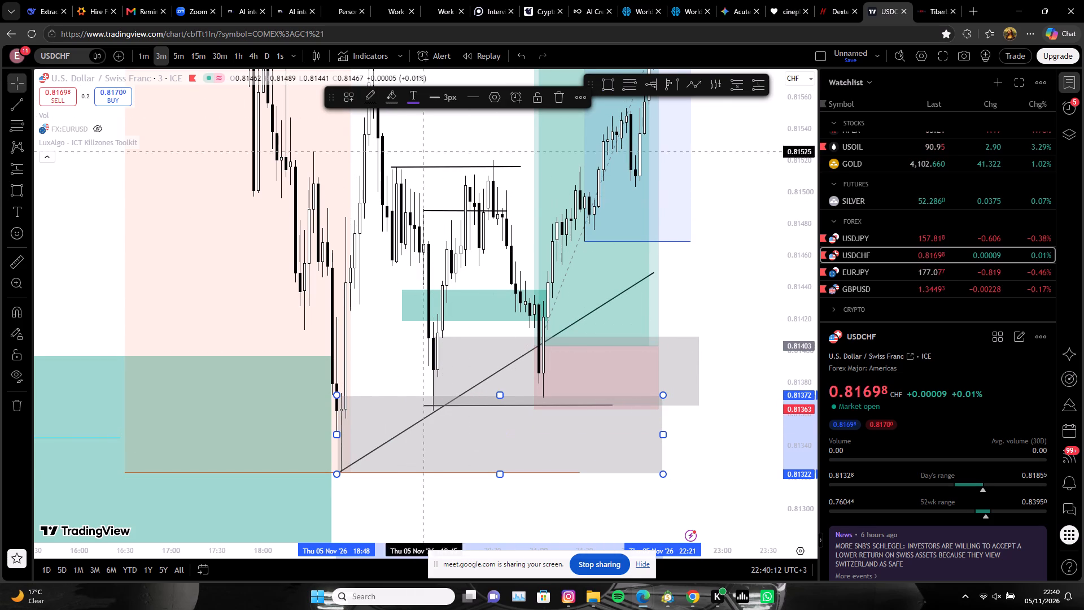
pyautogui.click(391, 103)
pyautogui.click(393, 134)
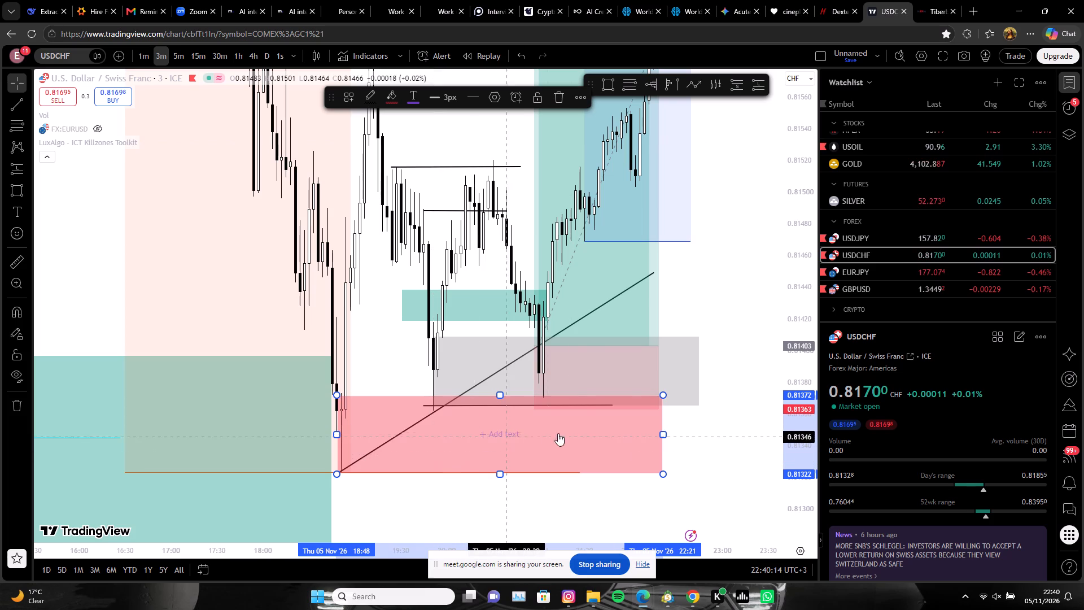
# Shorten the red rectangle to end at about 19:51 and raise its top edge to 0.81373.
pyautogui.moveTo(663, 438); pyautogui.dragTo(432, 420)
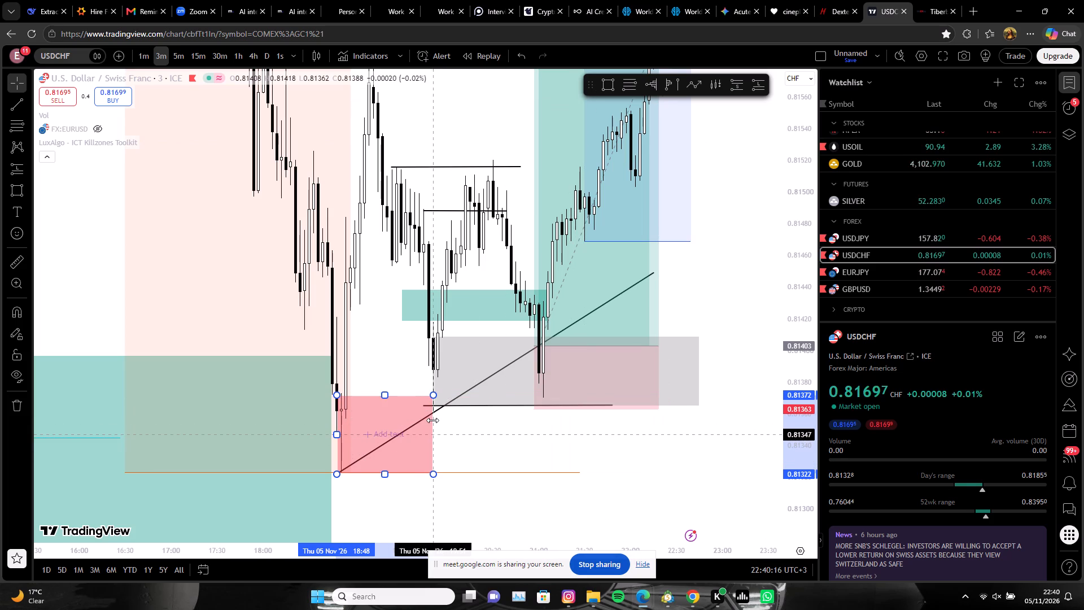
pyautogui.moveTo(432, 420); pyautogui.dragTo(432, 420)
pyautogui.click(487, 448)
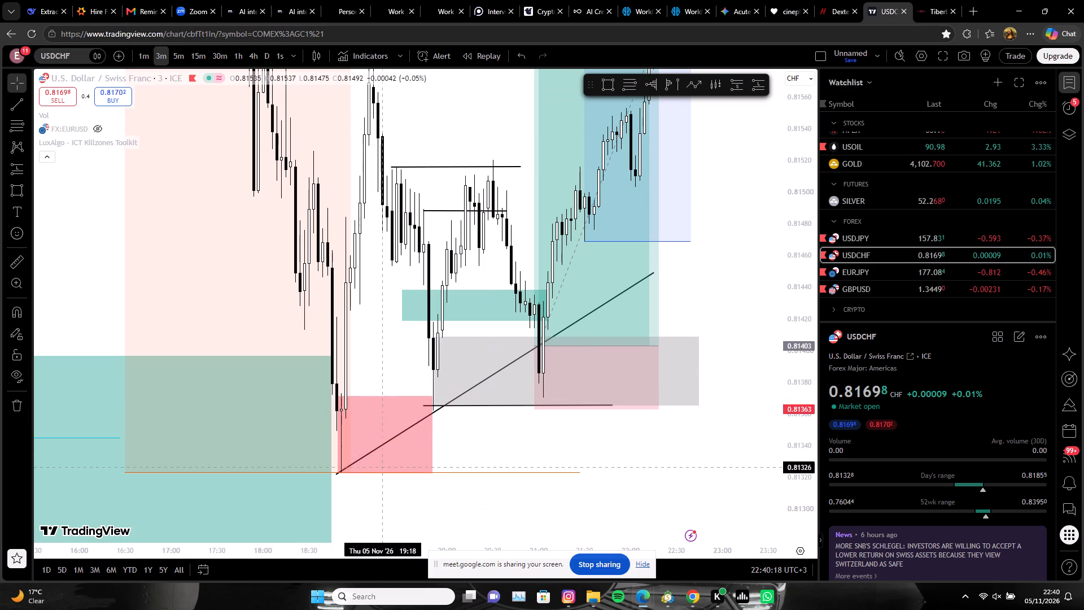
pyautogui.click(340, 399)
pyautogui.moveTo(336, 399); pyautogui.dragTo(336, 393)
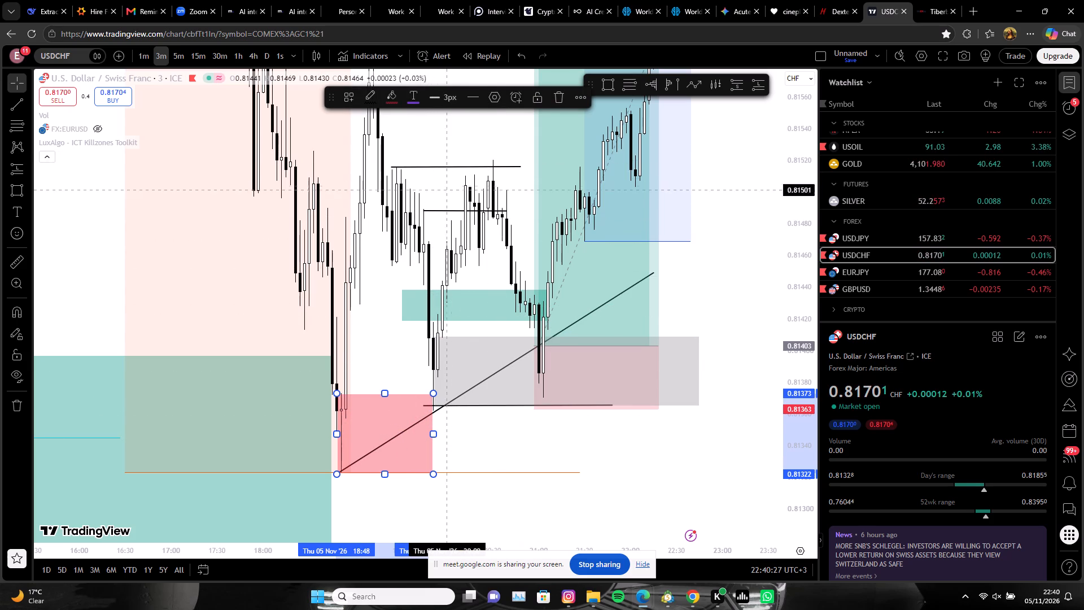
# Change the fill of the teal rectangle between 0.81439 and 0.81418 to dark grey.
pyautogui.scroll(5, 448, 223)
pyautogui.moveTo(304, 286); pyautogui.dragTo(455, 341)
pyautogui.scroll(-2, 402, 276)
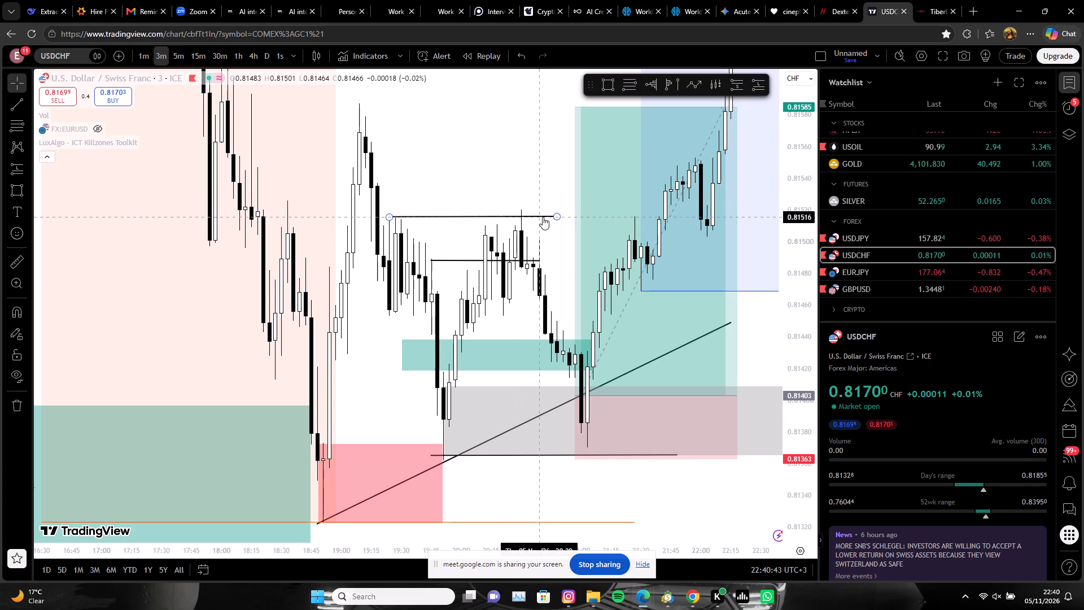
pyautogui.moveTo(565, 262); pyautogui.dragTo(528, 221)
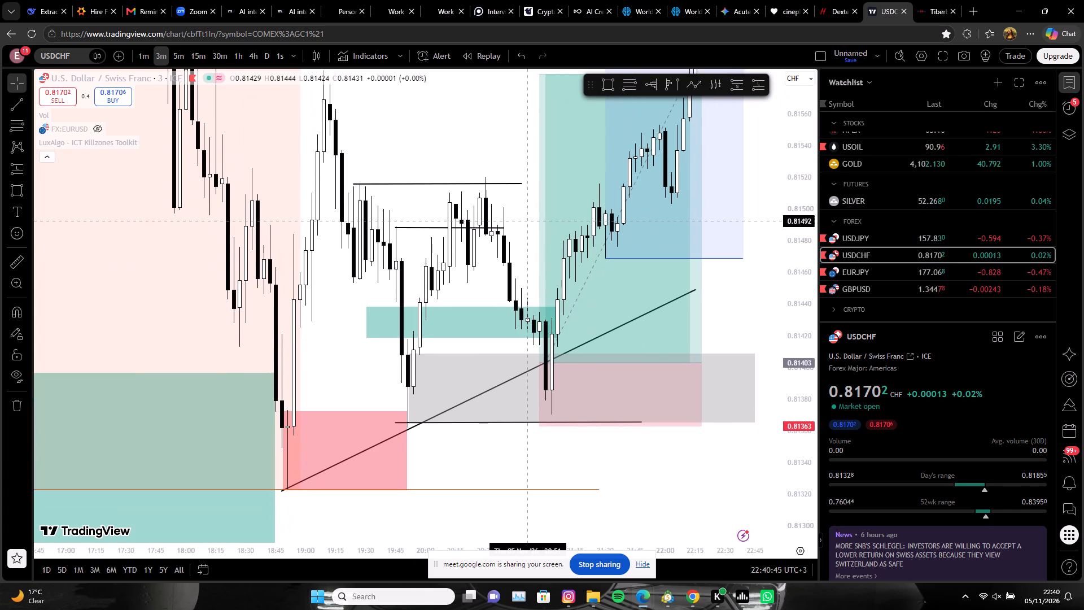
pyautogui.moveTo(528, 221); pyautogui.dragTo(528, 221)
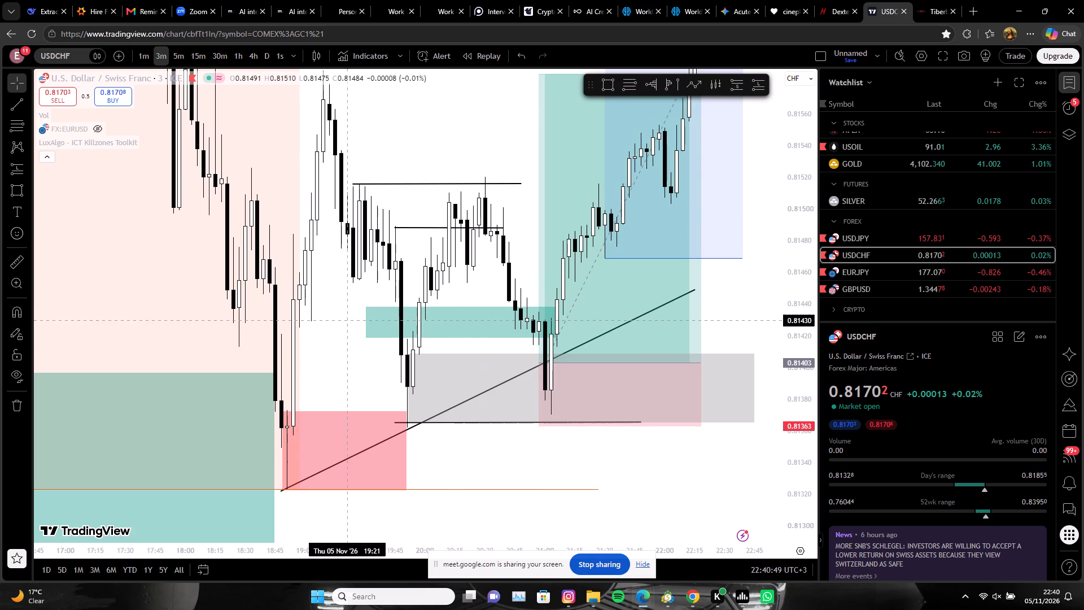
pyautogui.click(368, 320)
pyautogui.click(396, 101)
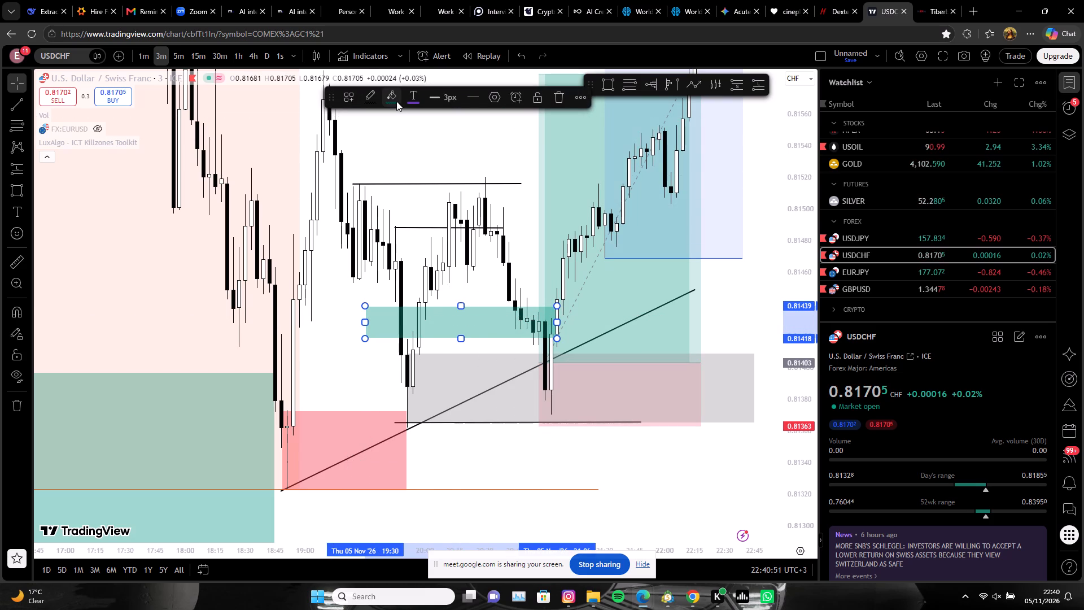
pyautogui.click(471, 125)
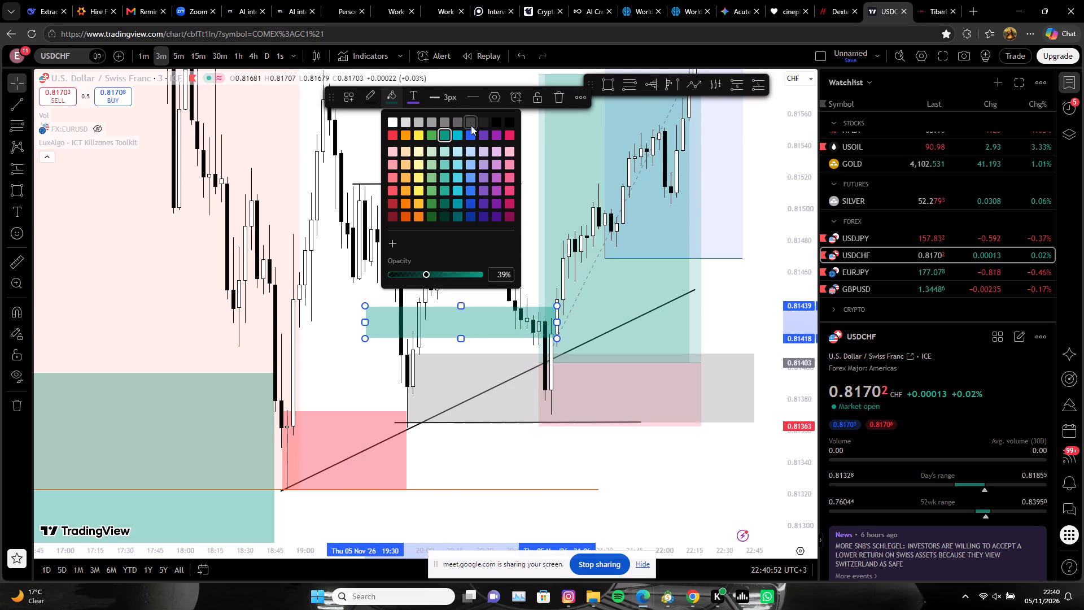
# Shorten the dark grey rectangle so its right edge ends at about 20:45.
pyautogui.moveTo(556, 323); pyautogui.dragTo(512, 323)
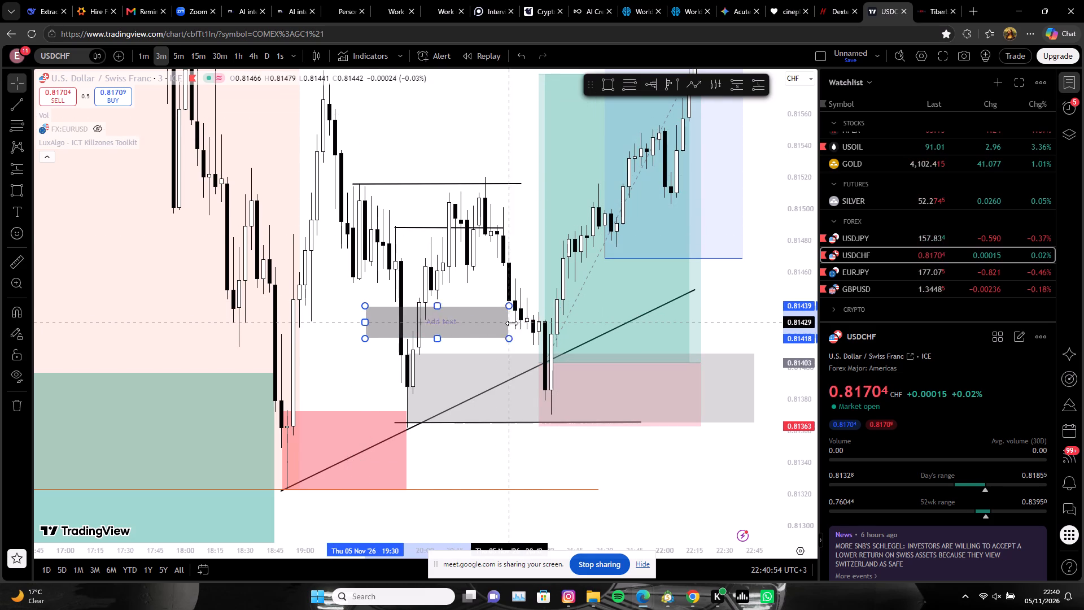
pyautogui.moveTo(512, 323); pyautogui.dragTo(515, 318)
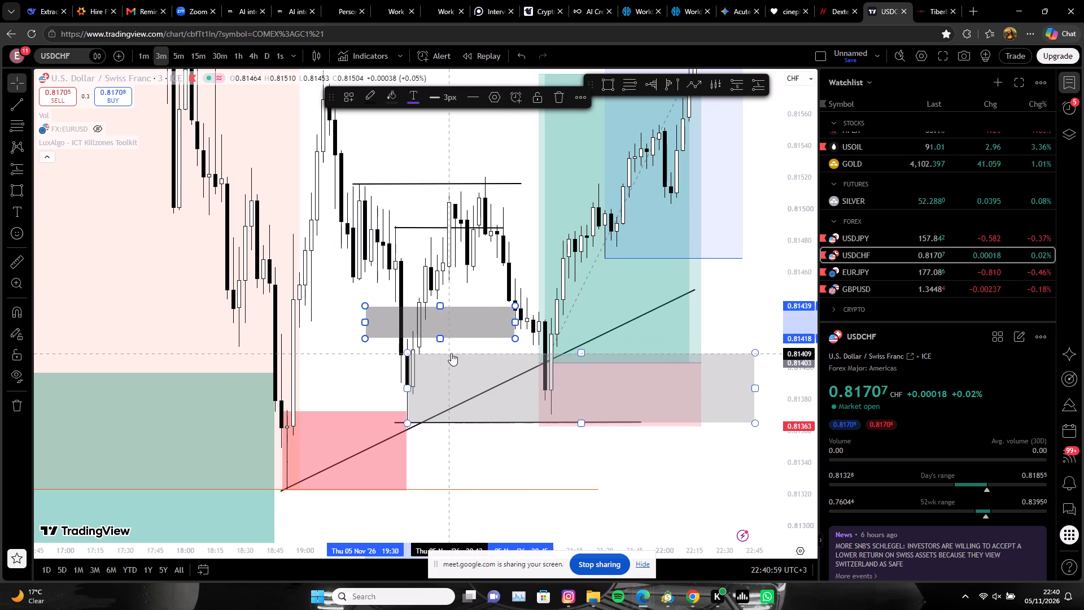
# Reshape the light grey rectangle around the long trade's entry, raising its top edge to 0.81412 and starting it just after the swing low.
pyautogui.moveTo(405, 352); pyautogui.dragTo(405, 354)
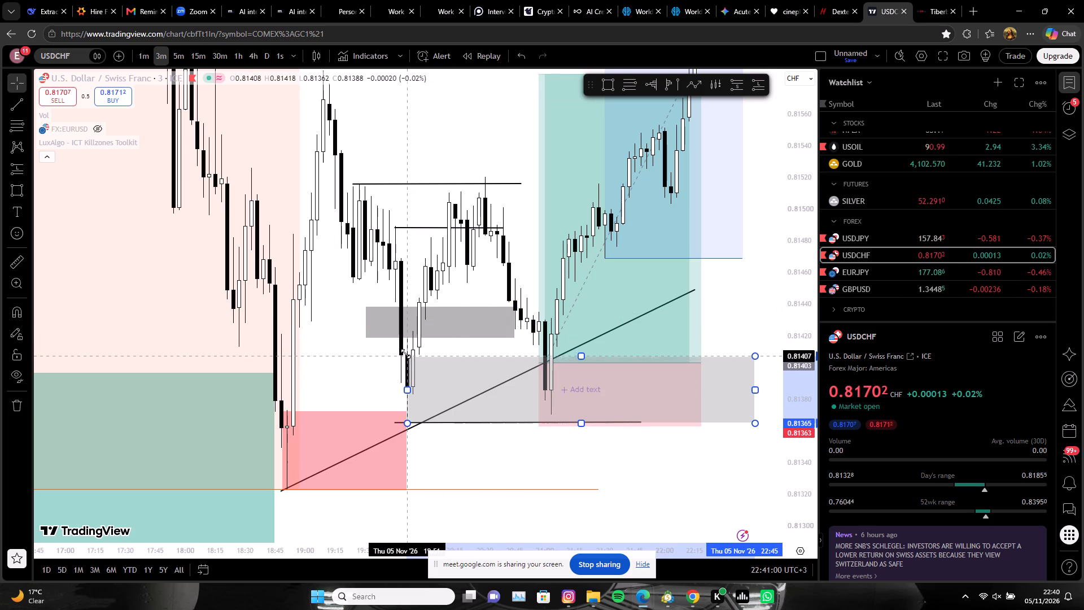
pyautogui.moveTo(405, 354); pyautogui.dragTo(411, 348)
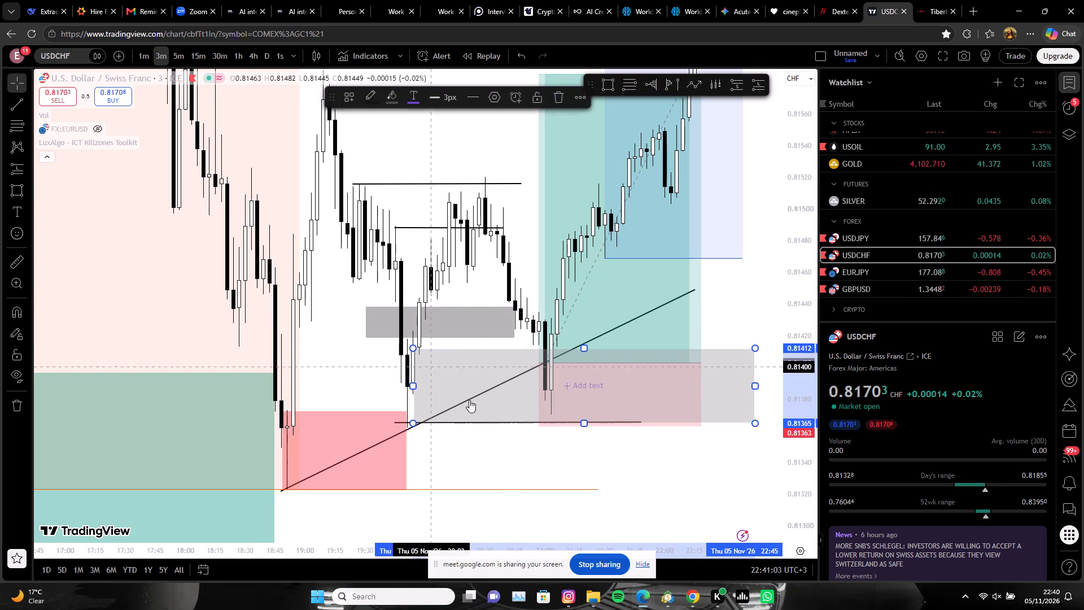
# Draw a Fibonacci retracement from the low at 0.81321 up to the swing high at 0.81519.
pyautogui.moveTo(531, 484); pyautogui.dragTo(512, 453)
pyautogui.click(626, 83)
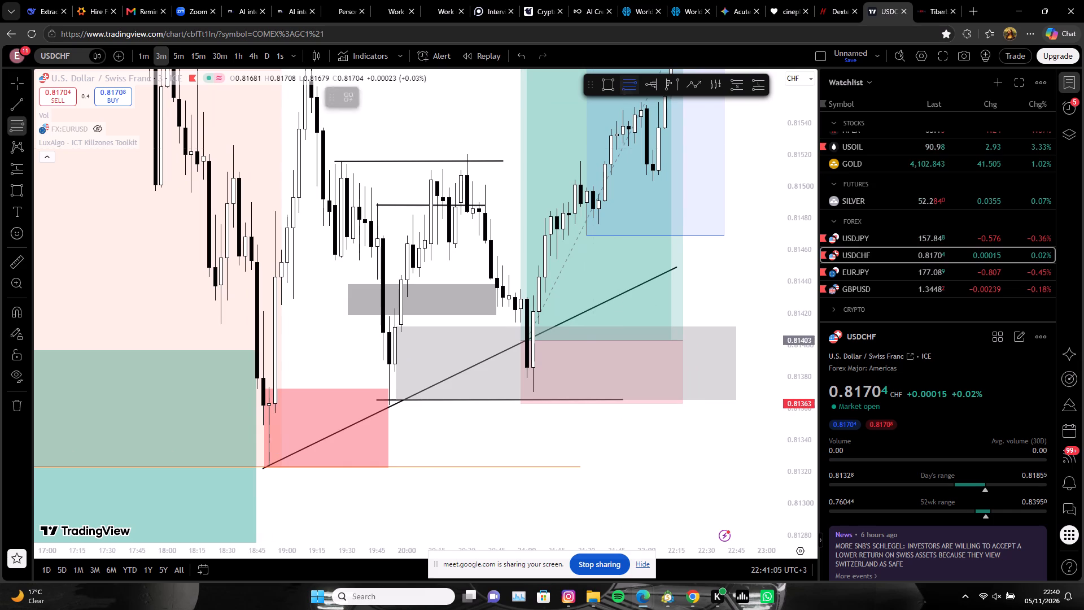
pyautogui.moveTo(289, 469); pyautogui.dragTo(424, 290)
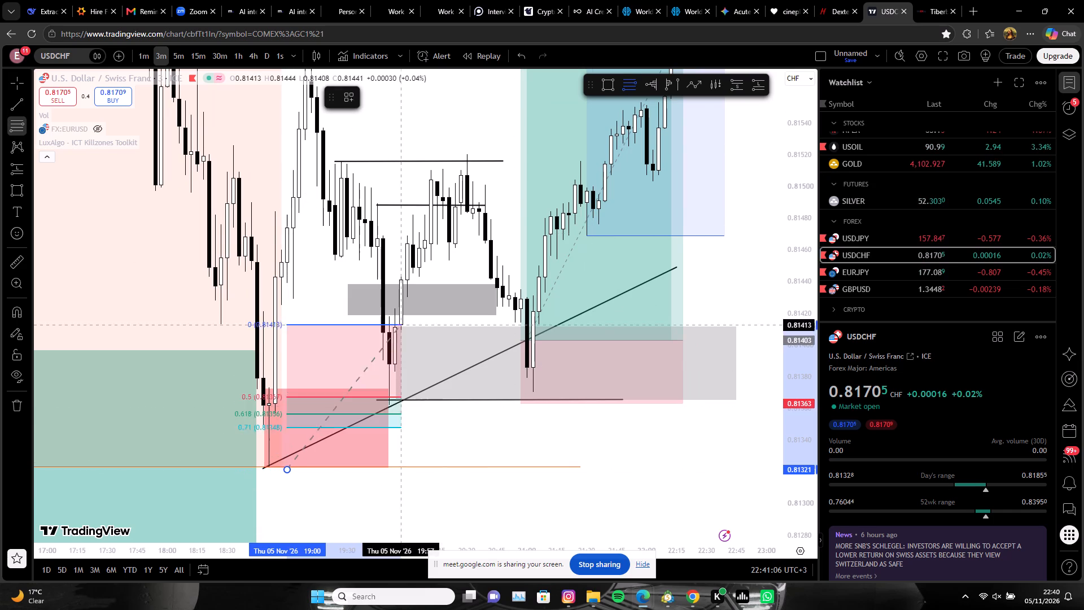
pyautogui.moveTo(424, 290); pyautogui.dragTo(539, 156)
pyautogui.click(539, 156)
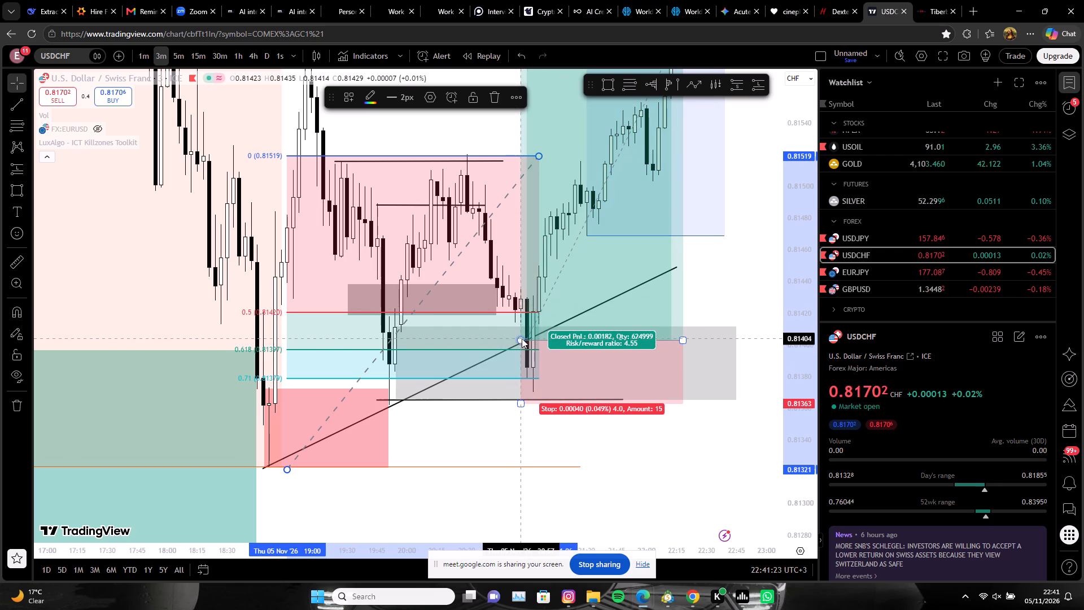
# Narrow the long position so it starts at 22:00, with its entry at about 0.81404.
pyautogui.moveTo(519, 341); pyautogui.dragTo(554, 334)
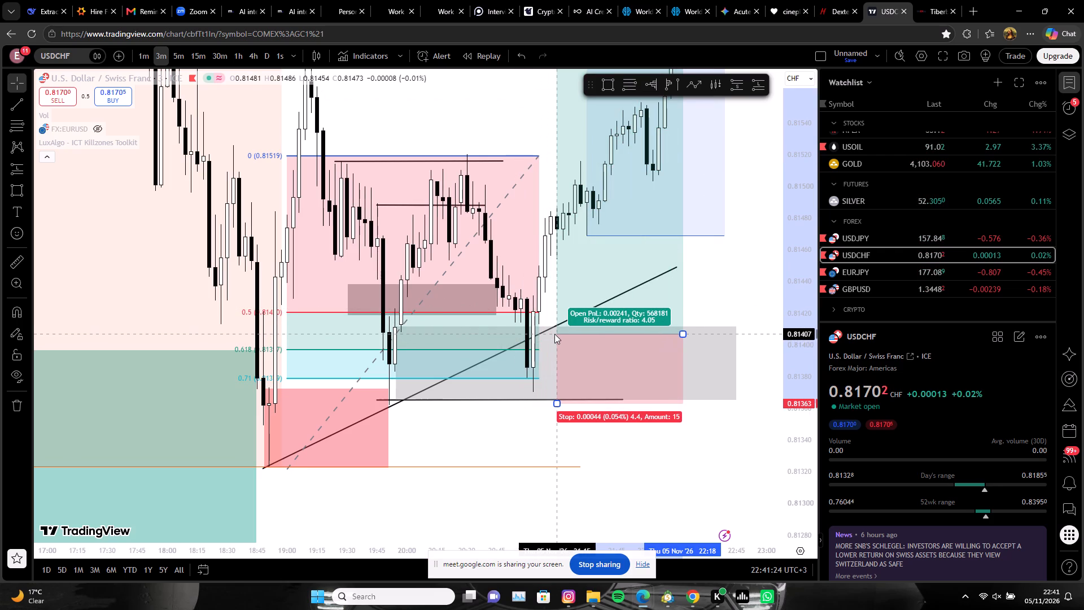
pyautogui.moveTo(554, 334); pyautogui.dragTo(644, 338)
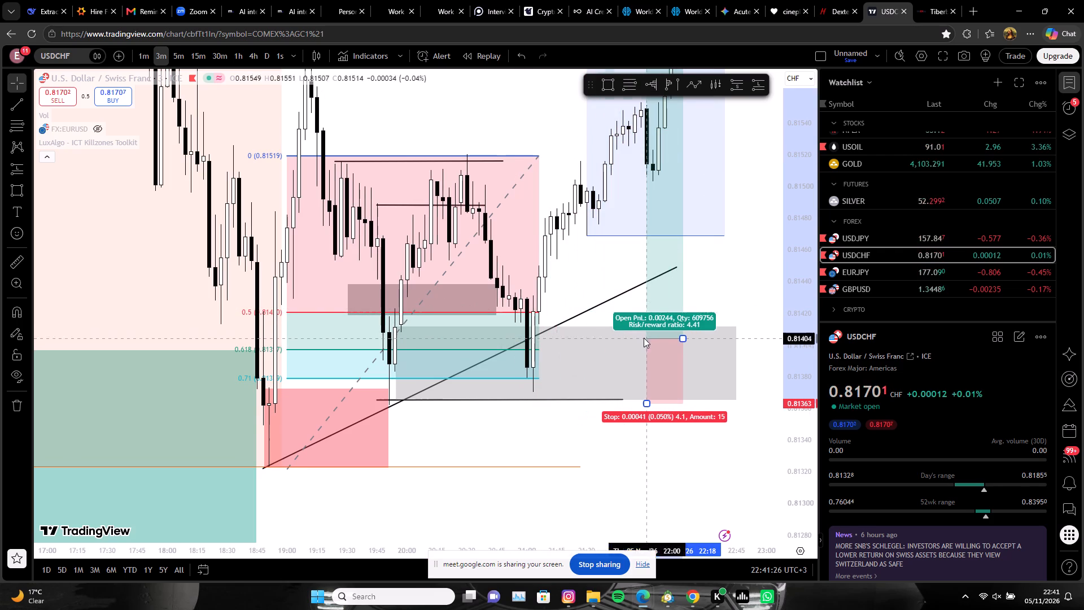
# Extend the dark grey rectangle's right edge to about 21:18.
pyautogui.moveTo(495, 299); pyautogui.dragTo(562, 289)
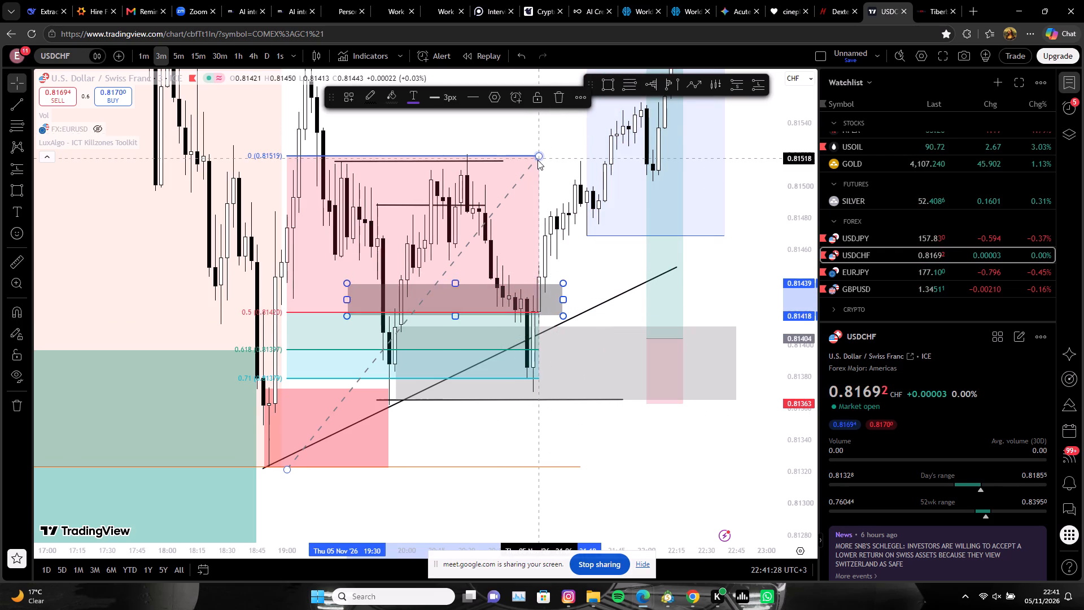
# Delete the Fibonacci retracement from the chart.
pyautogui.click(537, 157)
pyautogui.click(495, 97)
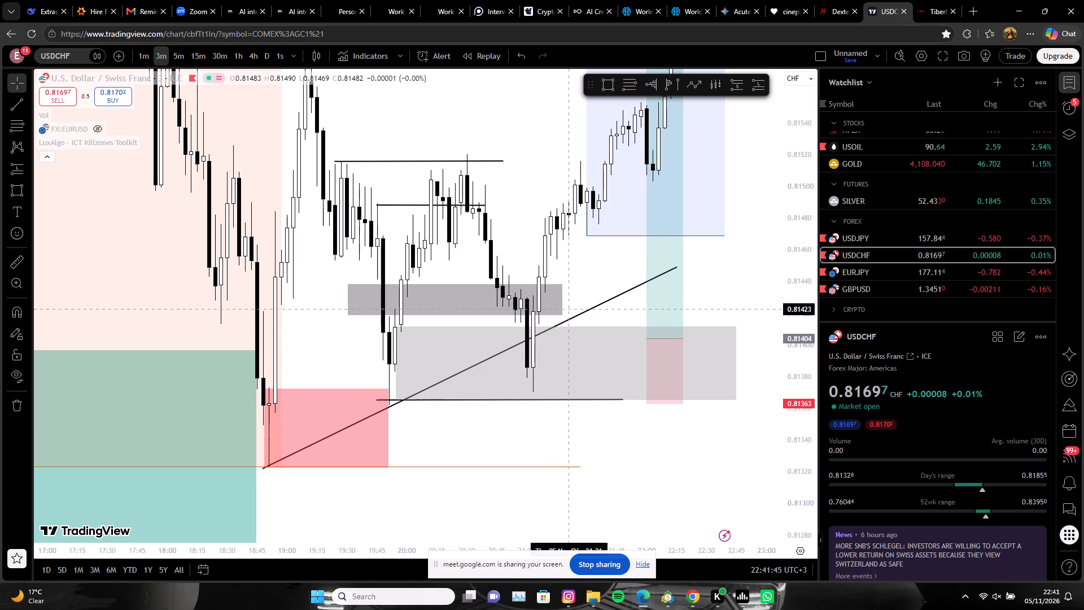
# Move the long position back over the dip into the light grey zone, starting around 20:54 with its entry at about 0.81401.
pyautogui.scroll(-1, 613, 430)
pyautogui.moveTo(632, 492); pyautogui.dragTo(662, 414)
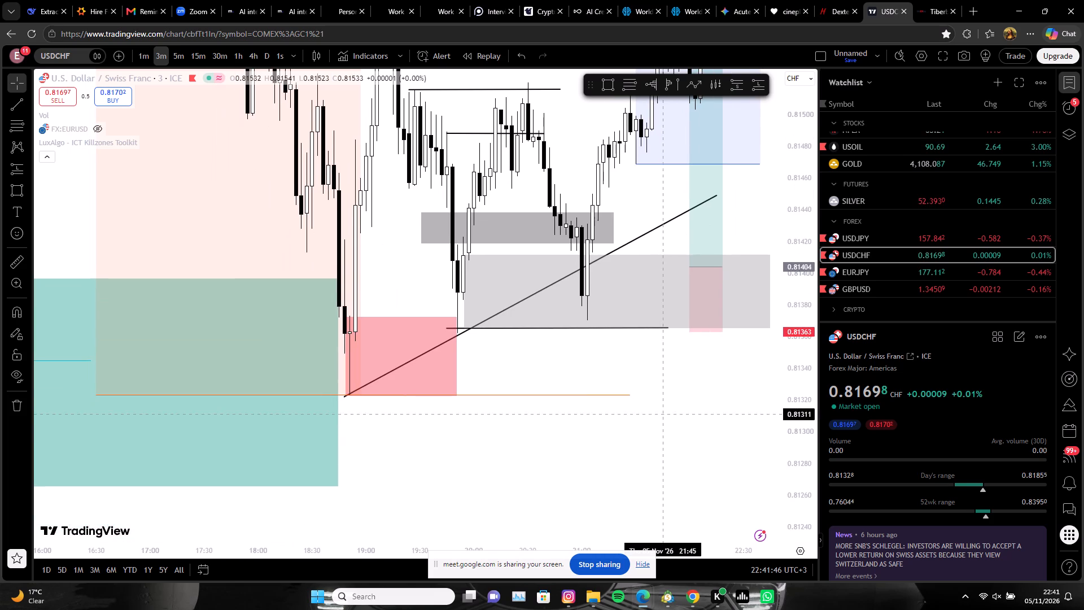
pyautogui.moveTo(789, 201); pyautogui.dragTo(794, 337)
pyautogui.scroll(-3, 686, 360)
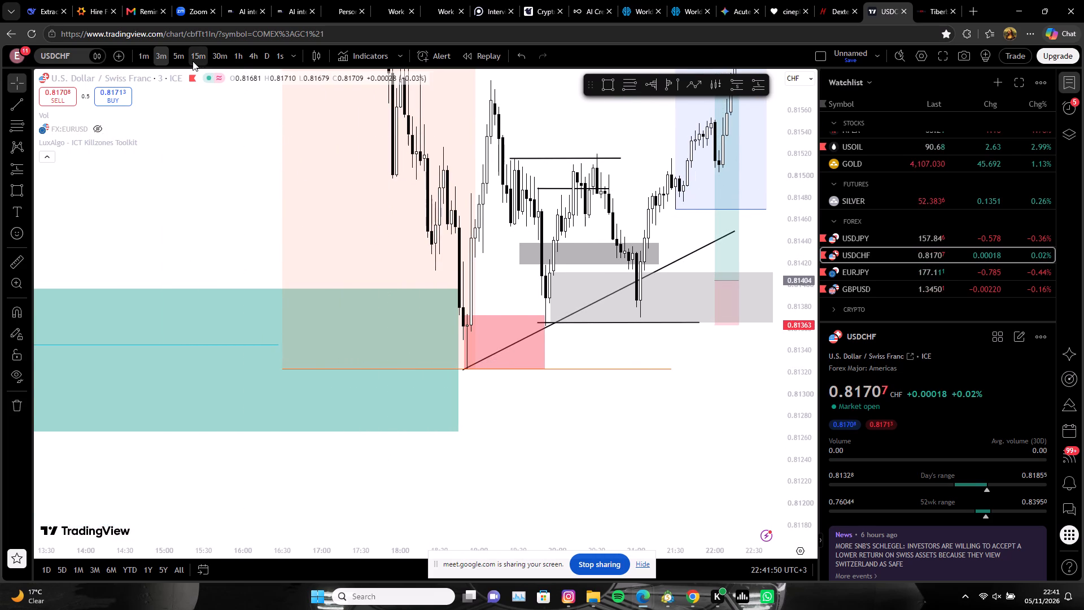
pyautogui.scroll(1, 627, 342)
pyautogui.moveTo(656, 388); pyautogui.dragTo(602, 415)
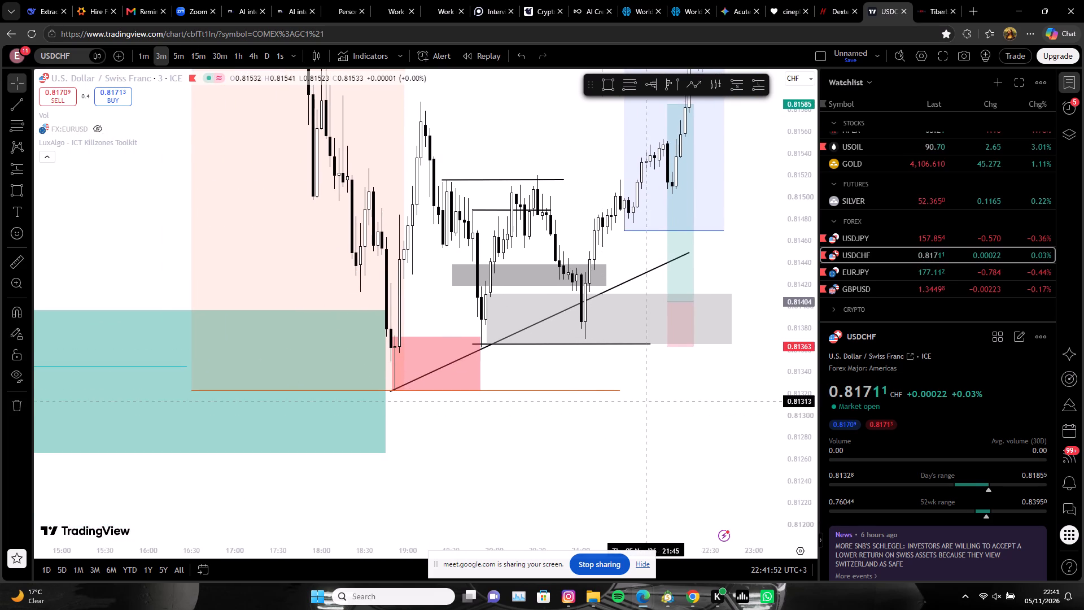
pyautogui.moveTo(637, 403); pyautogui.dragTo(613, 419)
pyautogui.scroll(1, 618, 413)
pyautogui.moveTo(564, 391); pyautogui.dragTo(578, 406)
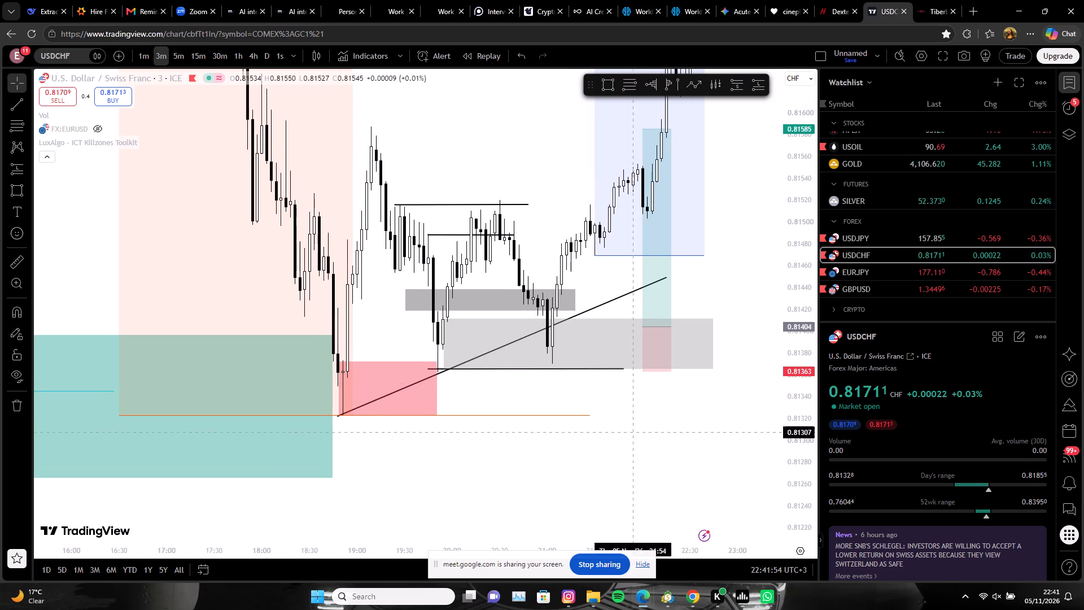
pyautogui.moveTo(793, 410); pyautogui.dragTo(801, 263)
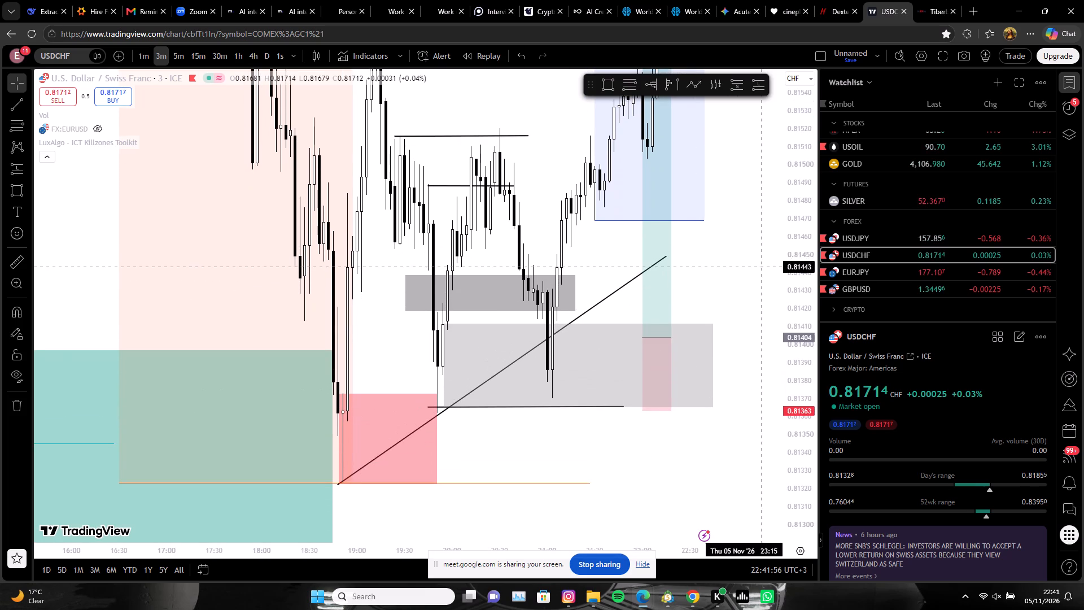
pyautogui.moveTo(660, 339); pyautogui.dragTo(556, 344)
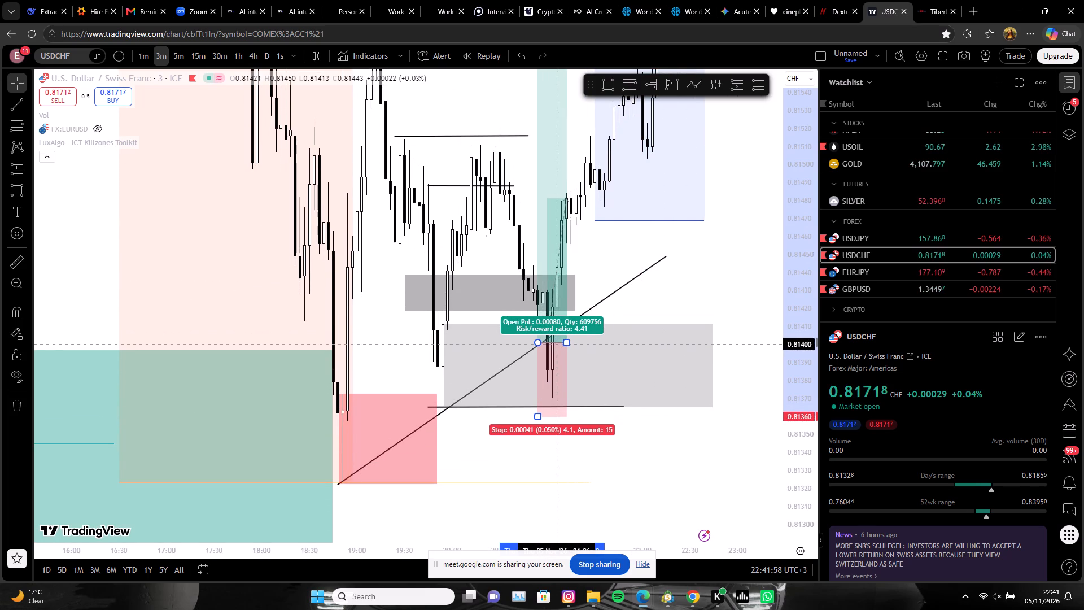
# Set the long position's stop to 0.81365, on the horizontal line beneath the light grey zone.
pyautogui.moveTo(537, 417); pyautogui.dragTo(536, 408)
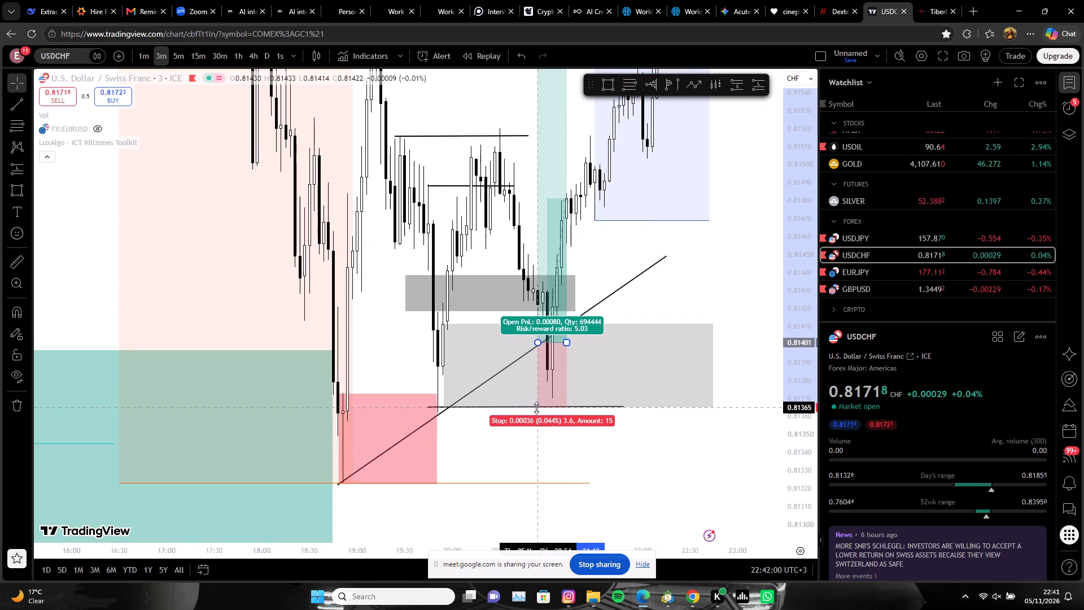
pyautogui.moveTo(536, 408); pyautogui.dragTo(536, 407)
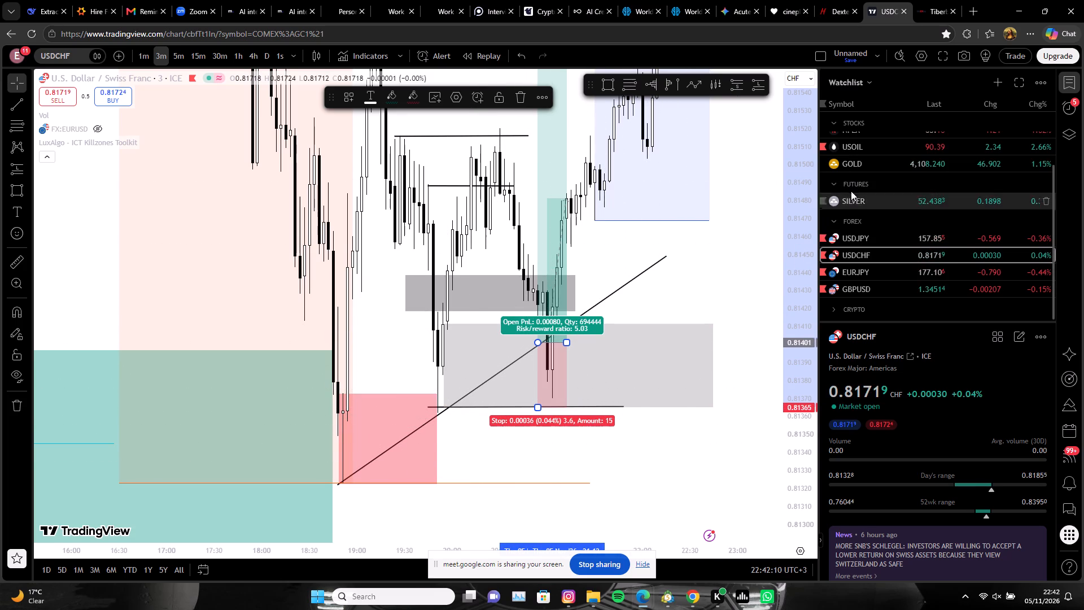
# Examine the full move around the long position, switching to the 15-minute chart to compare it with the session ranges and large teal zone.
pyautogui.moveTo(814, 185); pyautogui.dragTo(806, 339)
pyautogui.moveTo(802, 191); pyautogui.dragTo(799, 282)
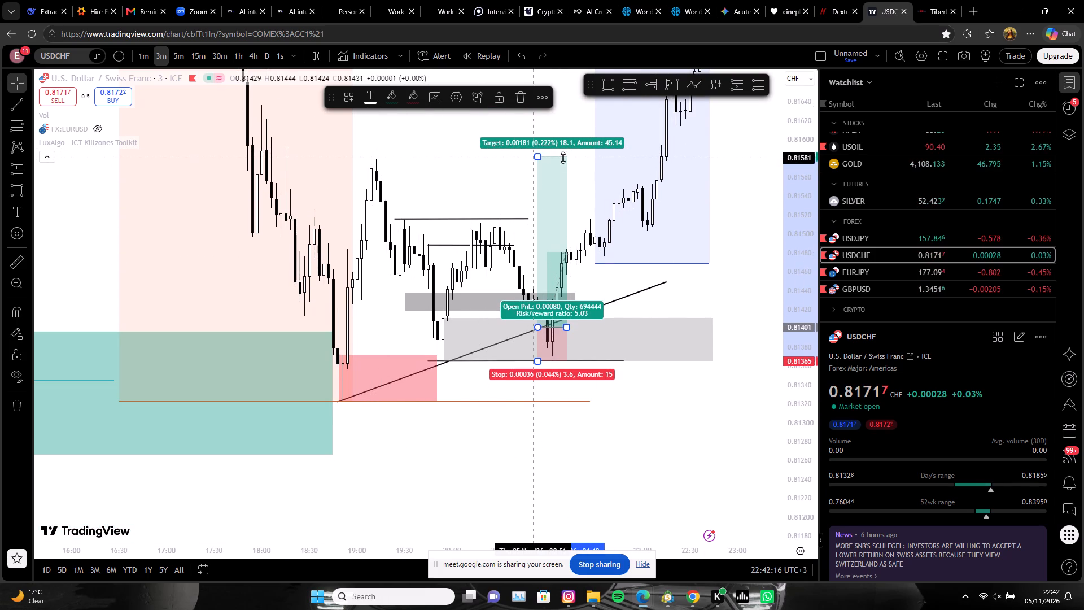
pyautogui.moveTo(805, 127); pyautogui.dragTo(795, 167)
pyautogui.scroll(-6, 703, 206)
pyautogui.moveTo(751, 165); pyautogui.dragTo(746, 201)
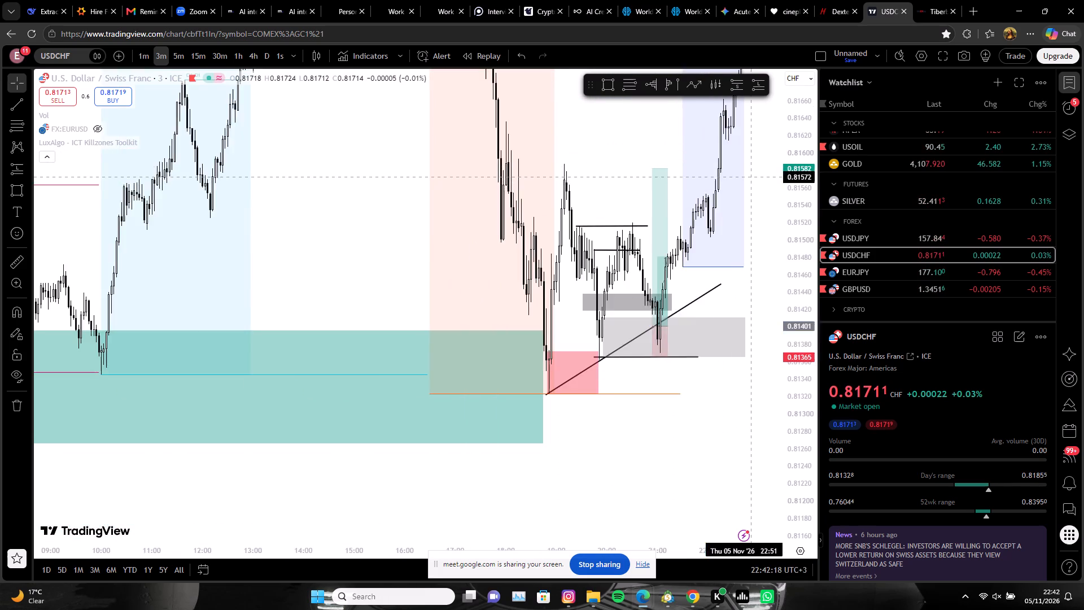
pyautogui.moveTo(746, 201); pyautogui.dragTo(695, 270)
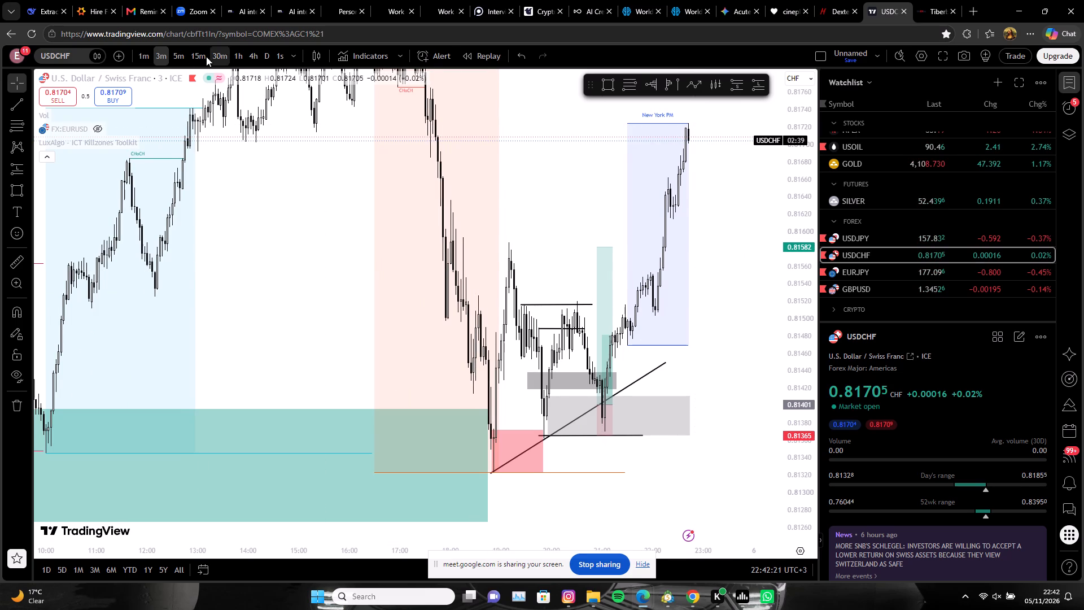
pyautogui.click(196, 56)
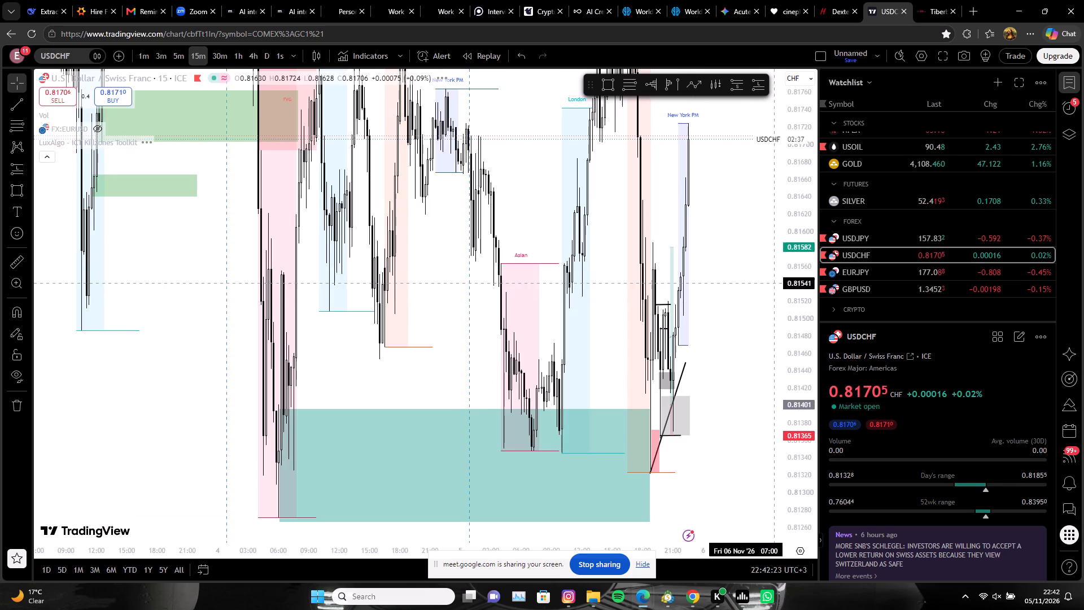
pyautogui.moveTo(805, 168); pyautogui.dragTo(789, 365)
pyautogui.scroll(5, 746, 323)
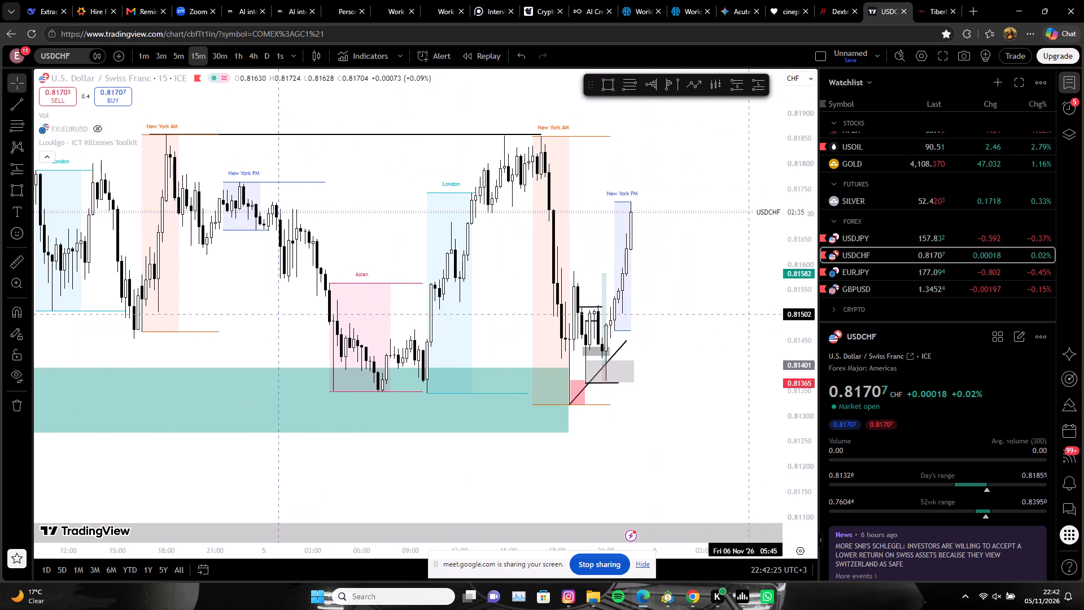
pyautogui.scroll(-2, 748, 314)
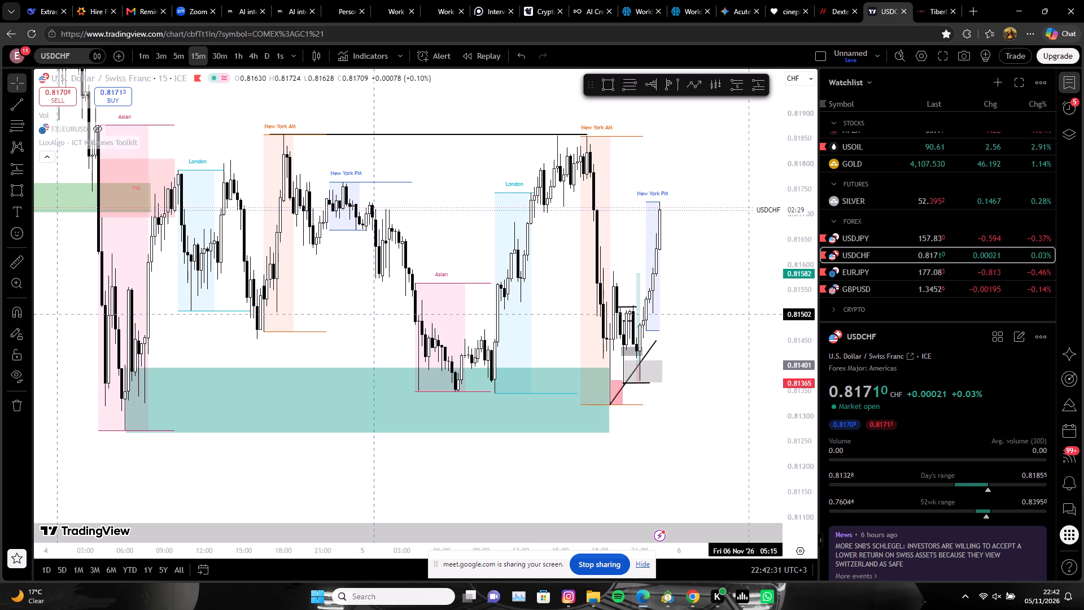
# Switch to the 1-hour chart and examine price around the large teal zone and the horizontal line at the highs.
pyautogui.click(231, 61)
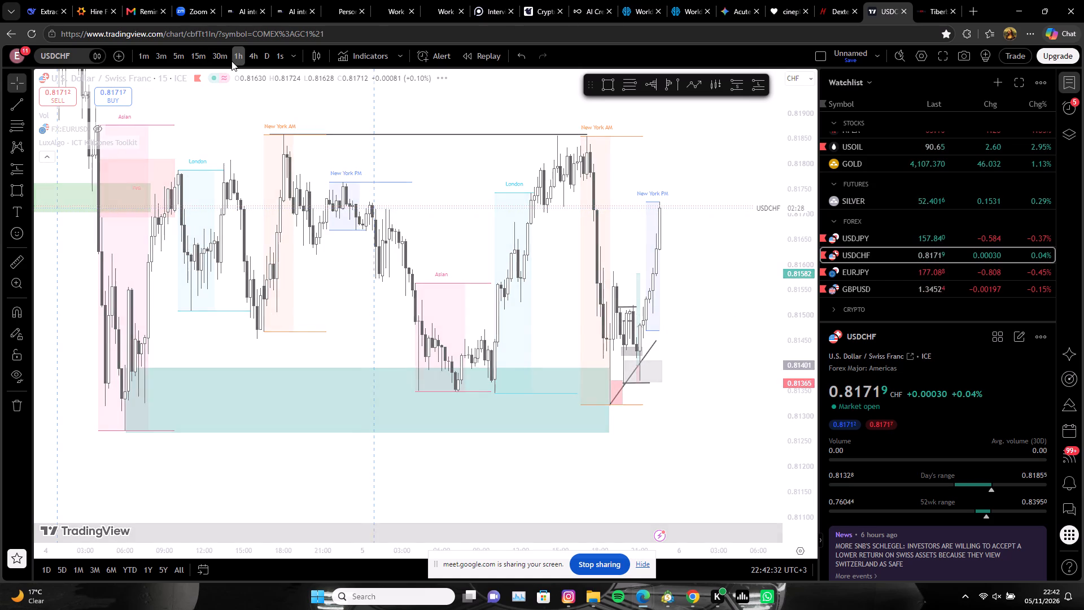
pyautogui.scroll(9, 664, 288)
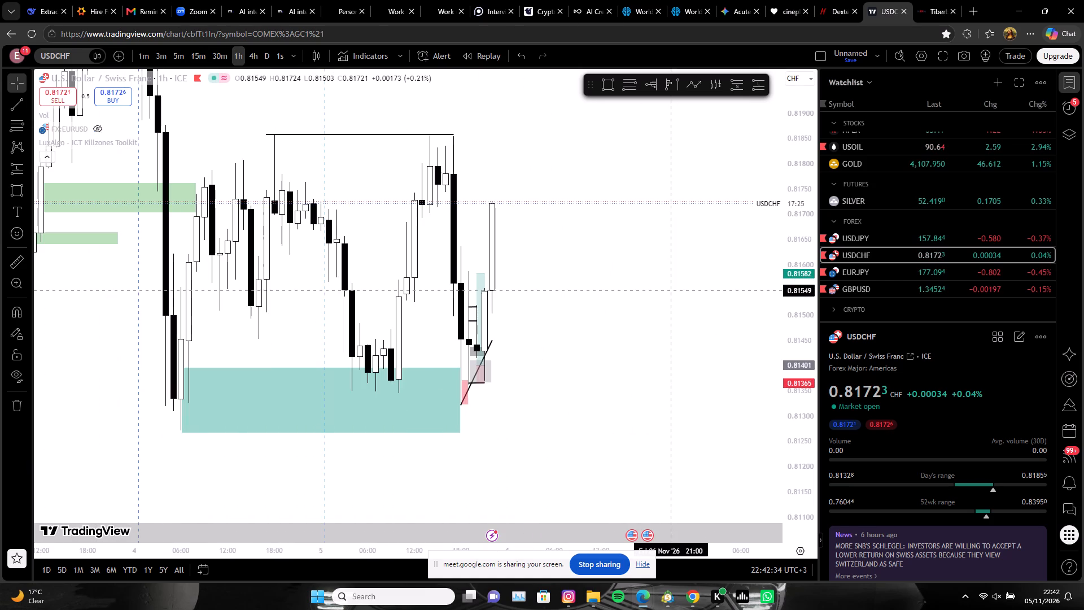
pyautogui.moveTo(573, 284); pyautogui.dragTo(622, 285)
pyautogui.scroll(3, 611, 285)
pyautogui.moveTo(509, 292); pyautogui.dragTo(631, 310)
pyautogui.scroll(-1, 650, 310)
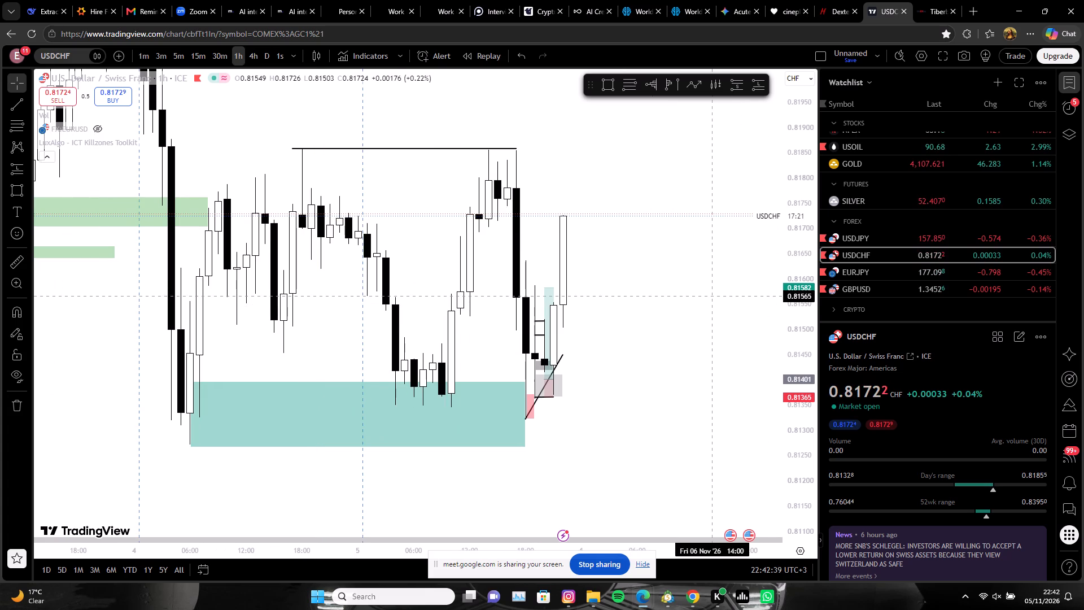
# Switch the chart back to the 15-minute timeframe.
pyautogui.click(198, 58)
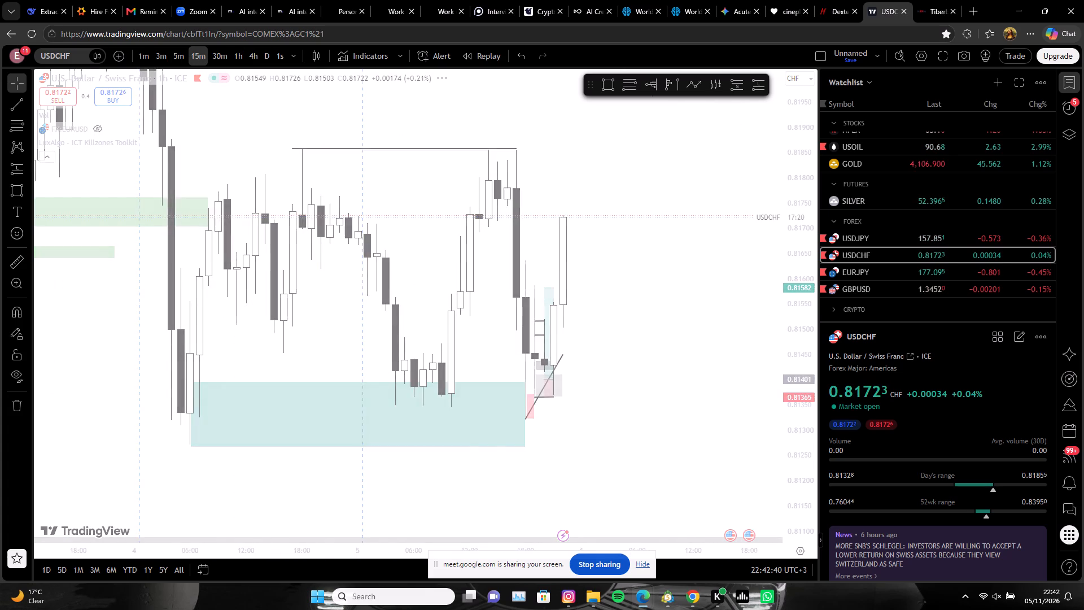
pyautogui.scroll(-5, 604, 300)
pyautogui.moveTo(795, 384); pyautogui.dragTo(792, 319)
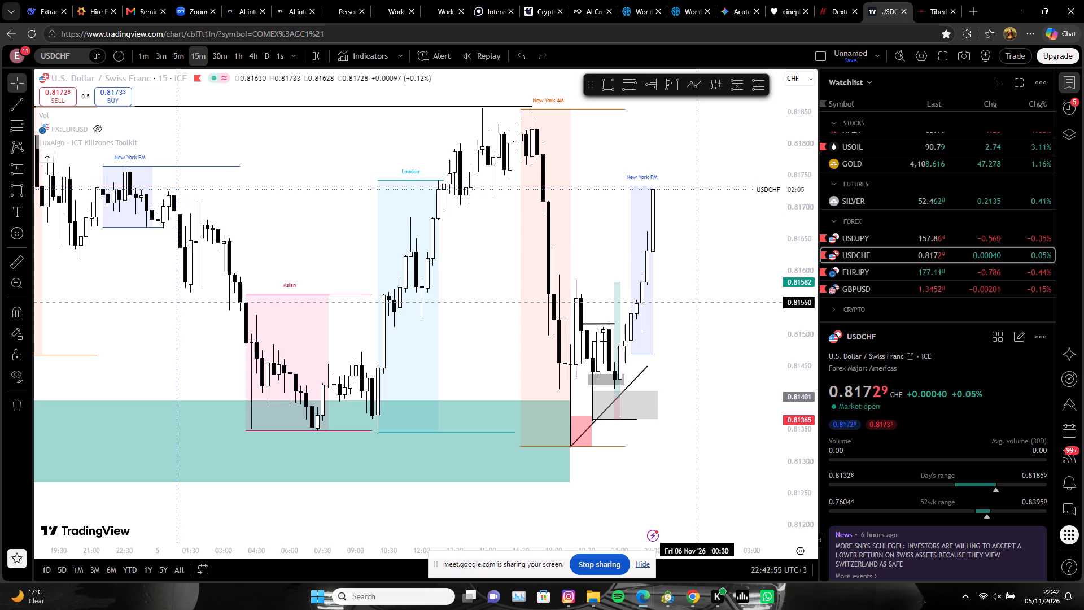
# Raise the long position's target to 0.81755.
pyautogui.scroll(3, 630, 290)
pyautogui.moveTo(795, 445); pyautogui.dragTo(797, 380)
pyautogui.moveTo(680, 221); pyautogui.dragTo(697, 278)
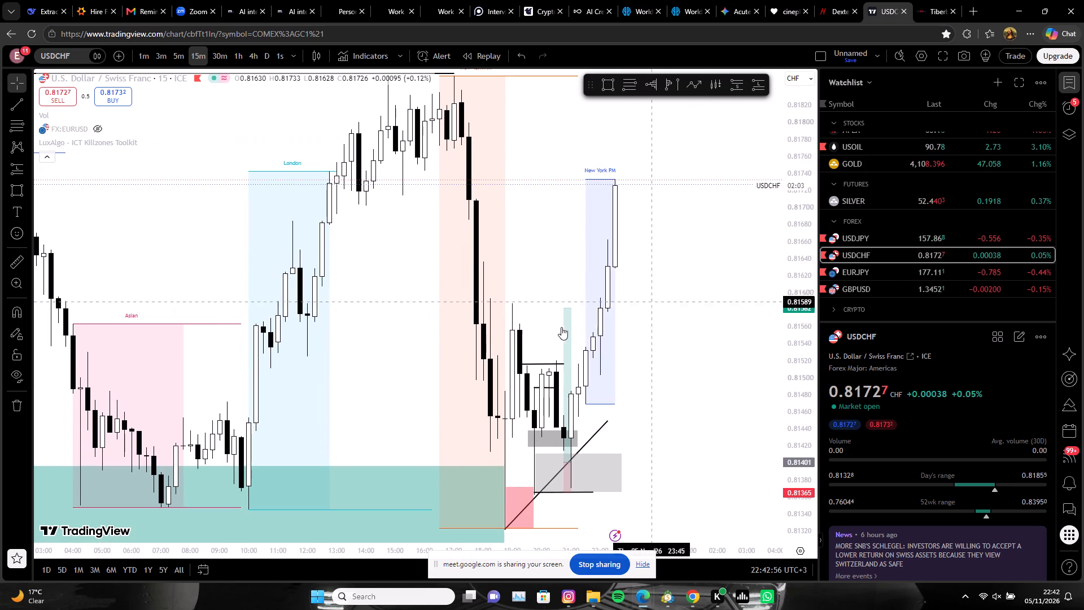
pyautogui.moveTo(563, 307); pyautogui.dragTo(571, 160)
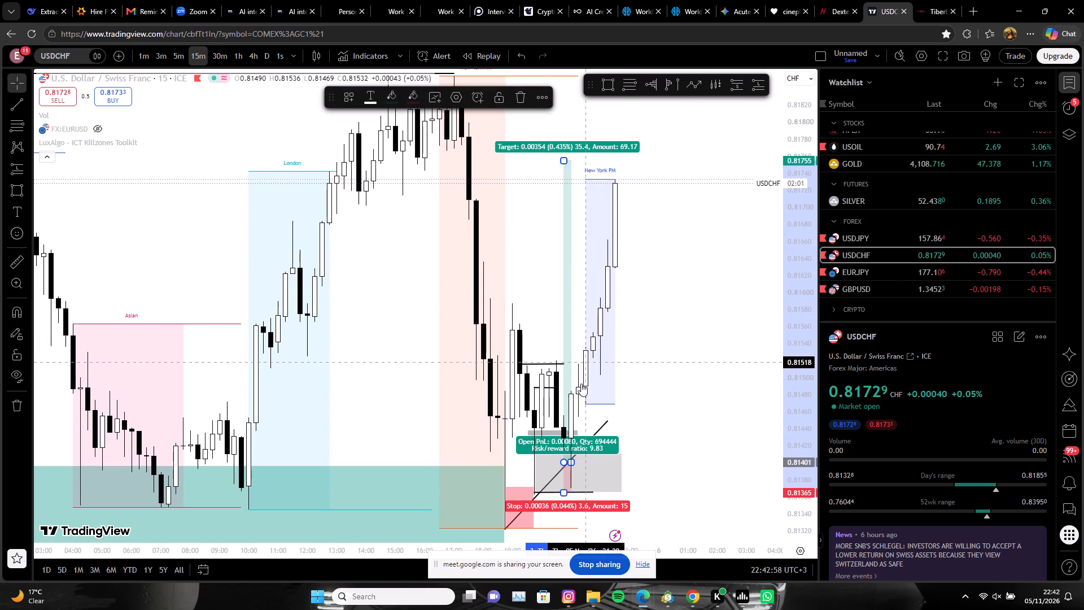
# Widen the long position so its right edge ends at about 23:00, past the latest candle.
pyautogui.moveTo(571, 461); pyautogui.dragTo(615, 464)
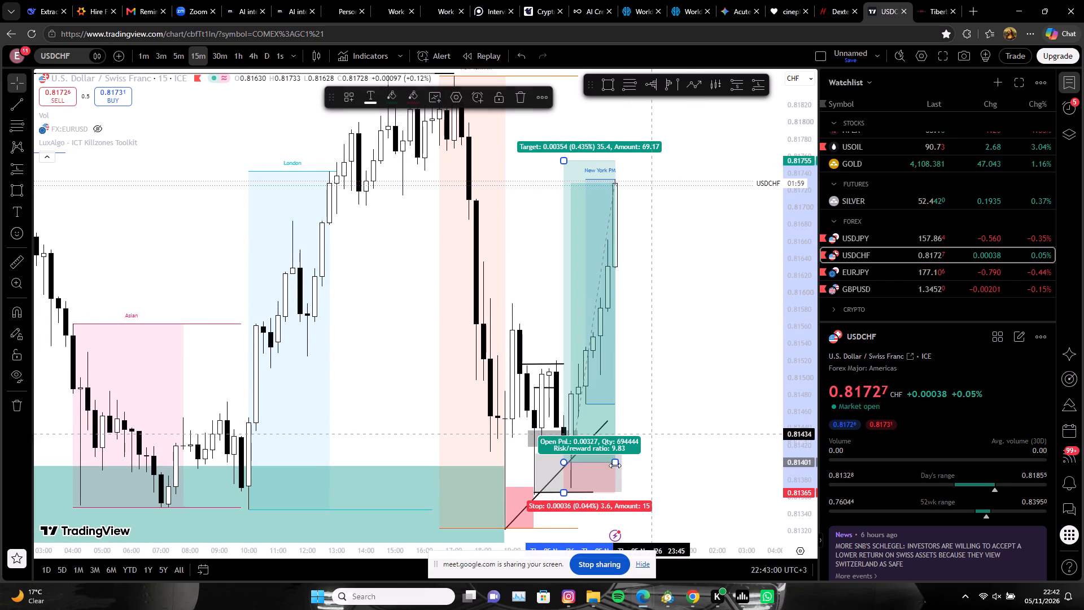
pyautogui.moveTo(615, 463); pyautogui.dragTo(620, 463)
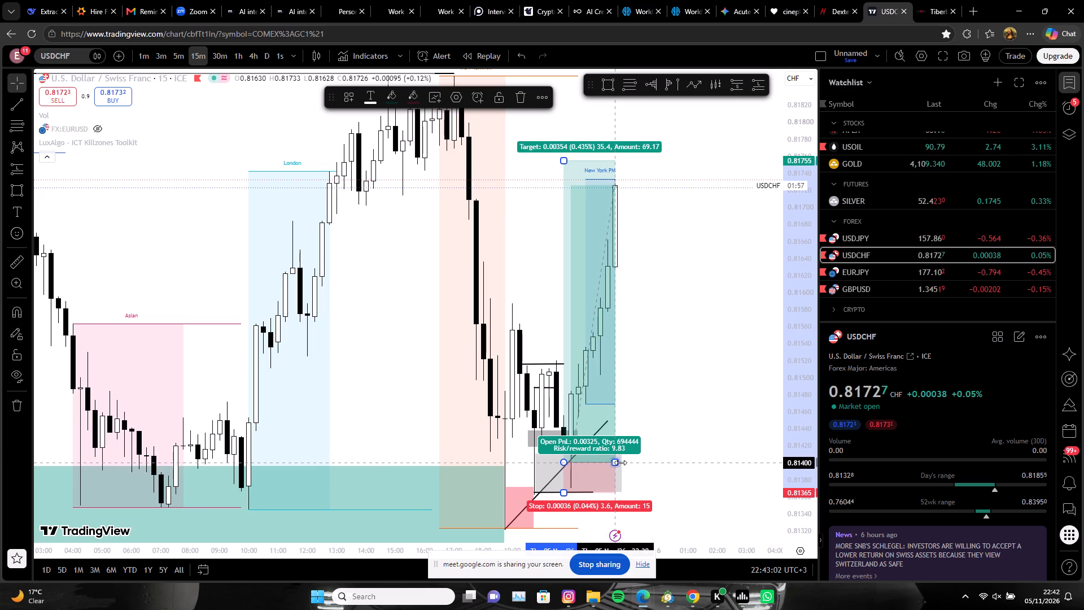
pyautogui.moveTo(620, 463); pyautogui.dragTo(632, 461)
pyautogui.click(661, 427)
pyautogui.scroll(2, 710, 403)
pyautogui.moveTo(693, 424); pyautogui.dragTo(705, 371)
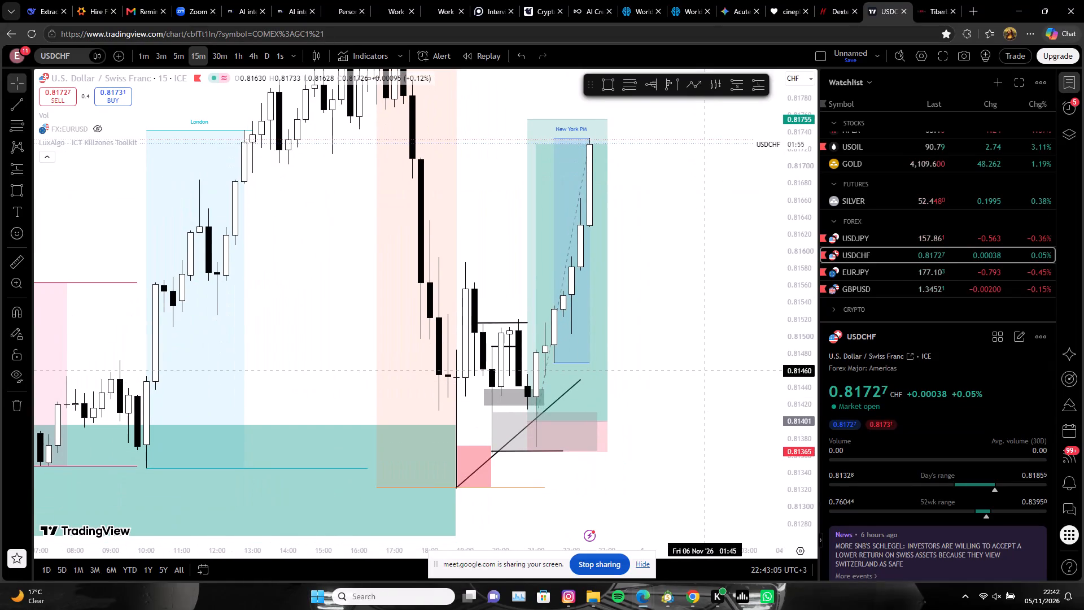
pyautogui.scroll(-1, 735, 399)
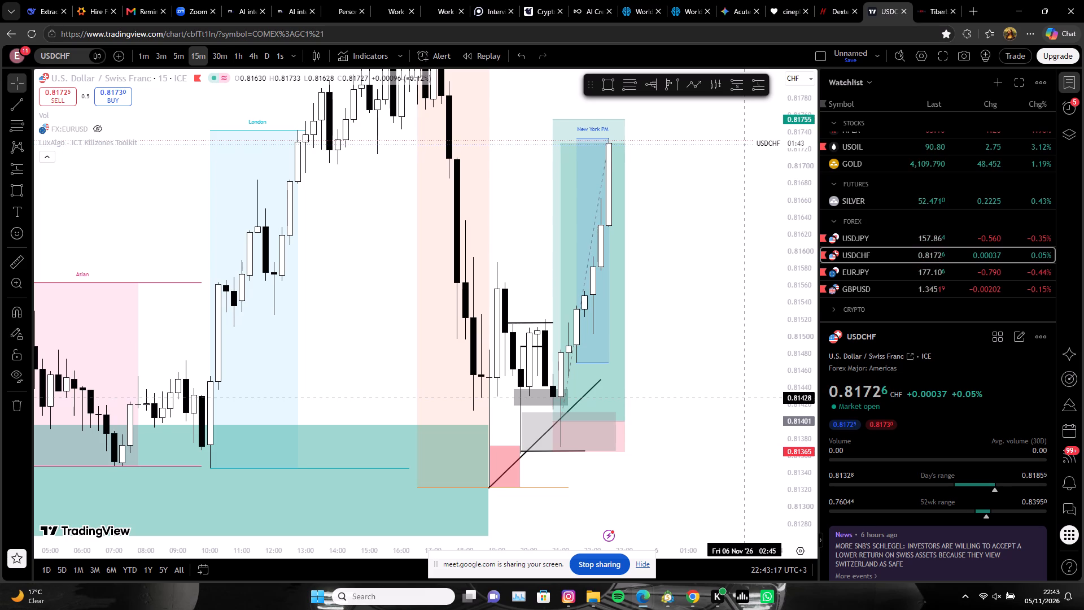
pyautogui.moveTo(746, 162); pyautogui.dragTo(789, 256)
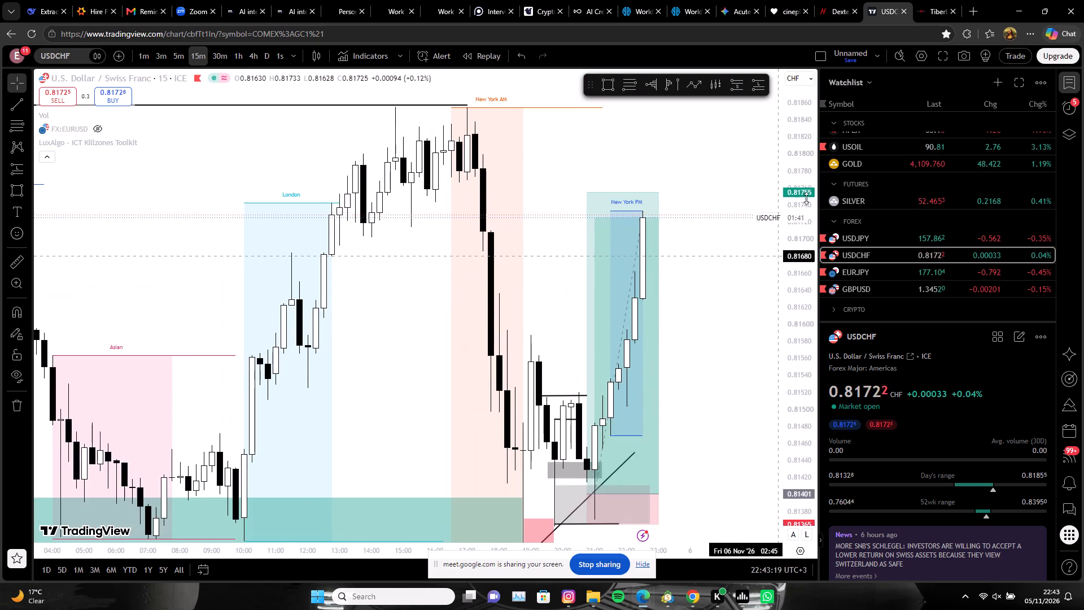
# Review the USDCHF 15-minute chart with its long position against the preceding days' sessions and zones.
pyautogui.moveTo(811, 193); pyautogui.dragTo(775, 385)
pyautogui.scroll(-6, 643, 295)
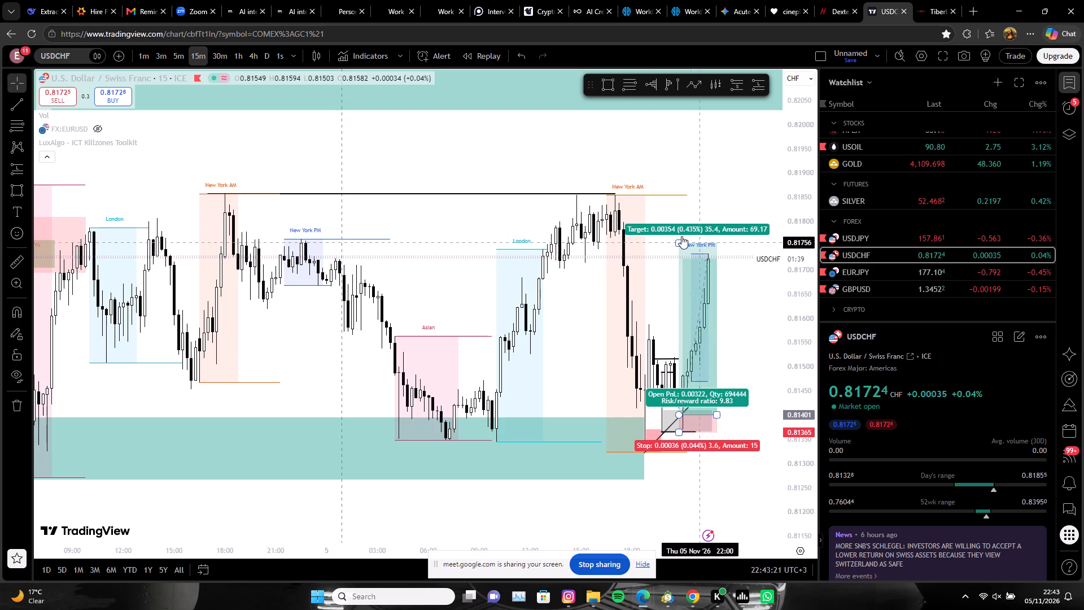
pyautogui.scroll(-1, 551, 301)
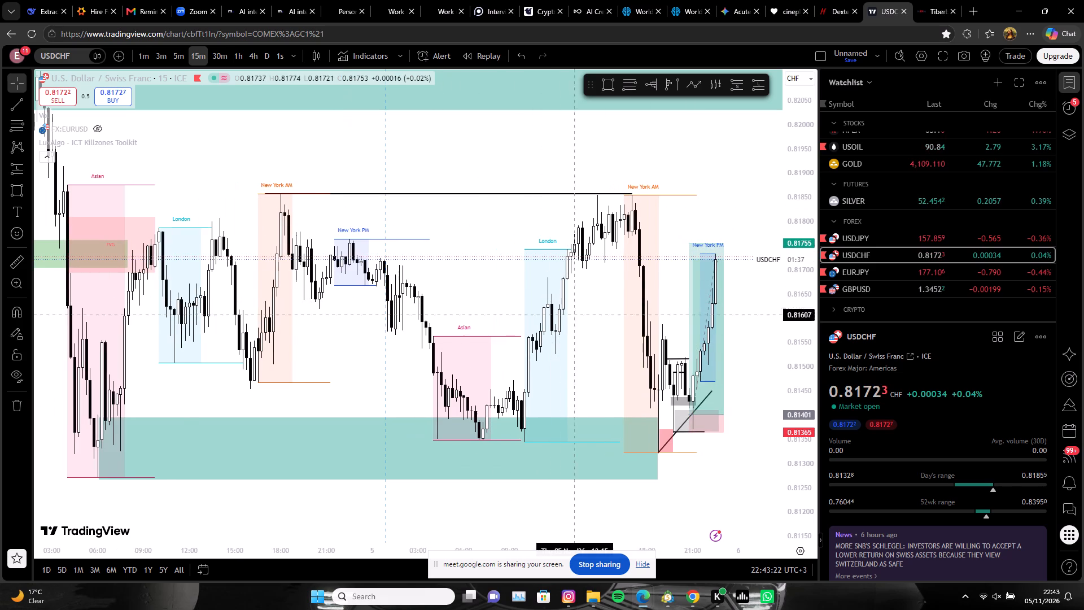
pyautogui.moveTo(784, 409); pyautogui.dragTo(790, 373)
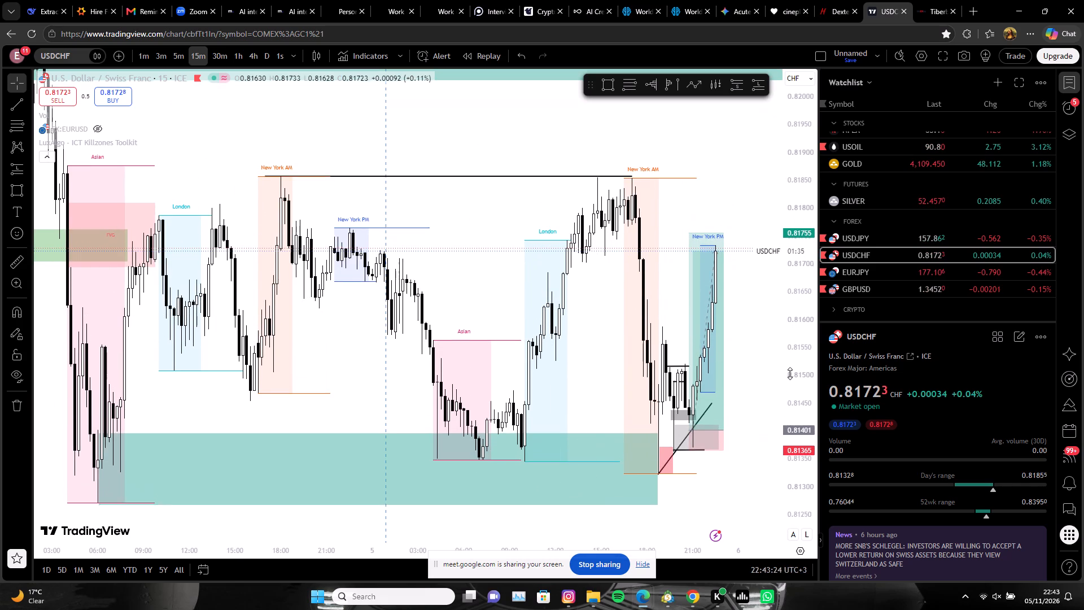
pyautogui.moveTo(790, 373); pyautogui.dragTo(790, 380)
pyautogui.scroll(-2, 528, 371)
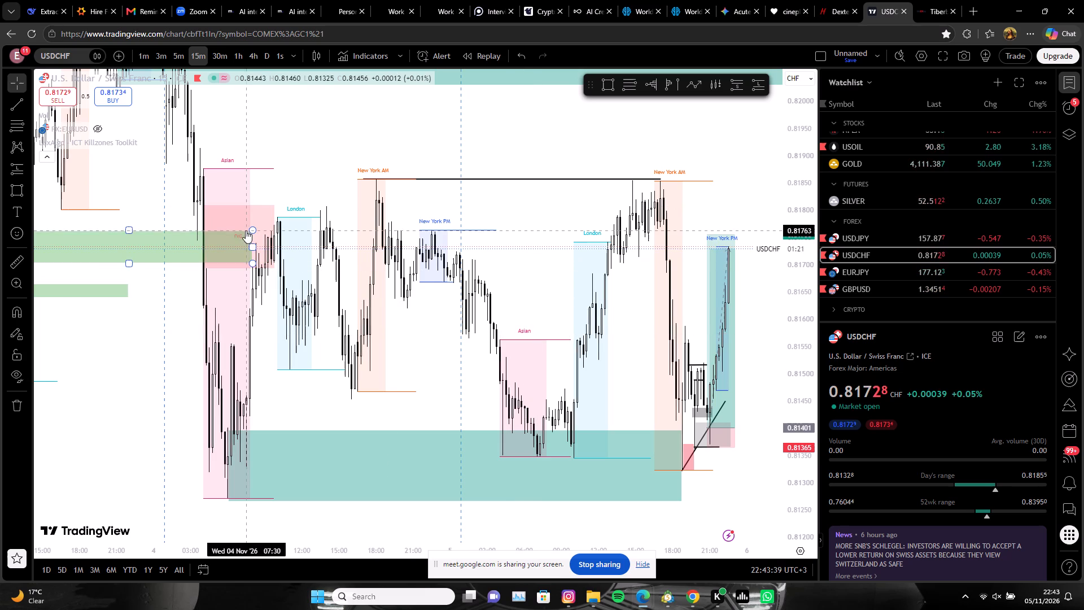
# Open the GOLD chart from the watchlist and examine its 15-minute price action around the teal zone near the highs.
pyautogui.click(878, 172)
pyautogui.click(881, 161)
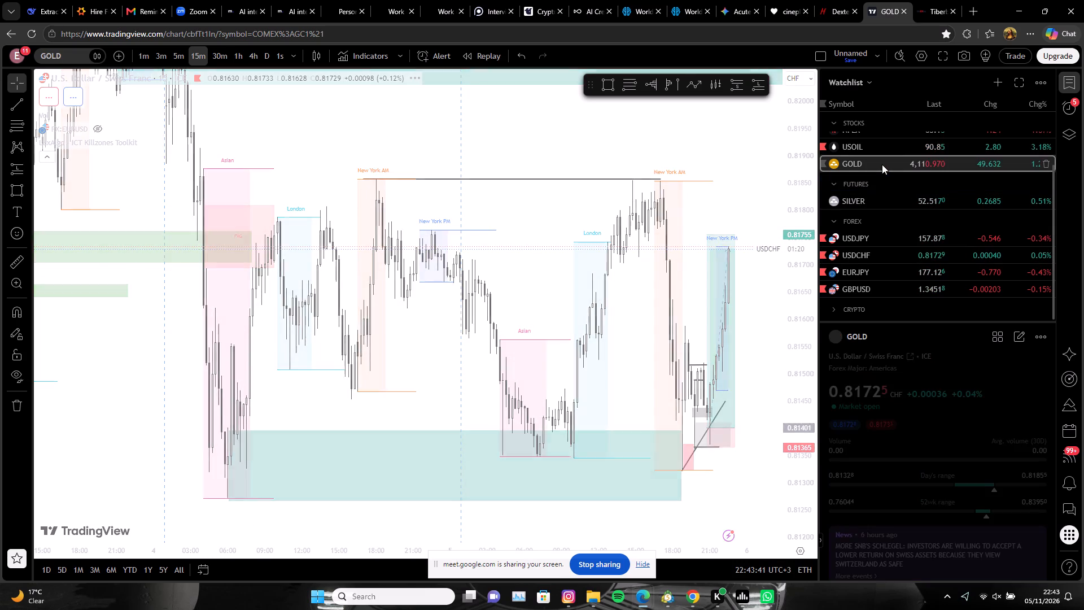
pyautogui.moveTo(753, 228); pyautogui.dragTo(635, 310)
pyautogui.scroll(-6, 627, 303)
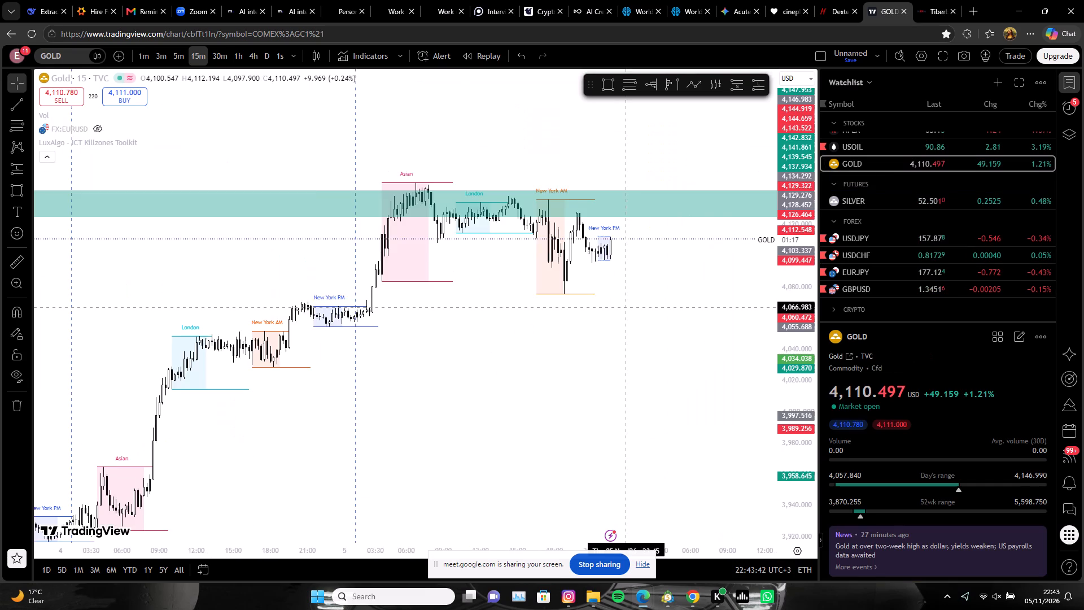
pyautogui.moveTo(643, 255); pyautogui.dragTo(394, 325)
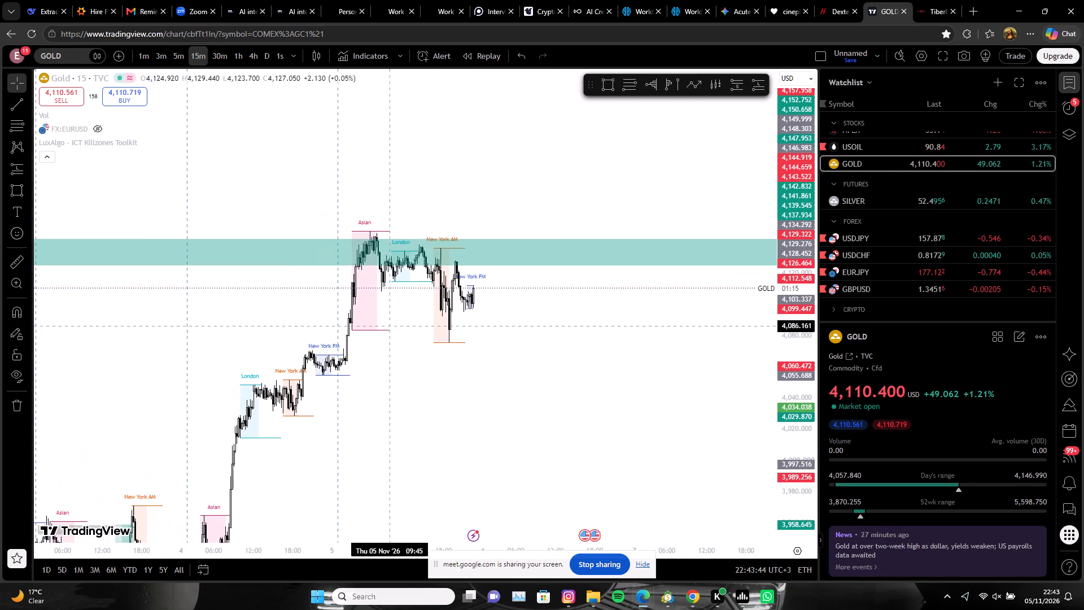
pyautogui.moveTo(394, 325); pyautogui.dragTo(485, 319)
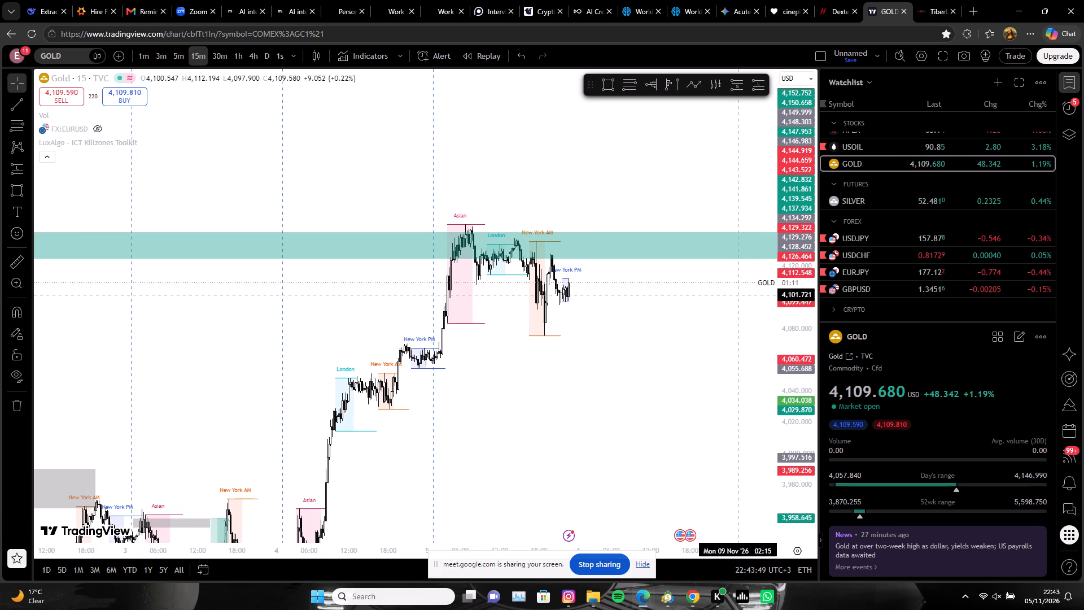
pyautogui.scroll(5, 738, 295)
pyautogui.scroll(-5, 738, 295)
pyautogui.moveTo(792, 396); pyautogui.dragTo(797, 314)
pyautogui.scroll(4, 701, 310)
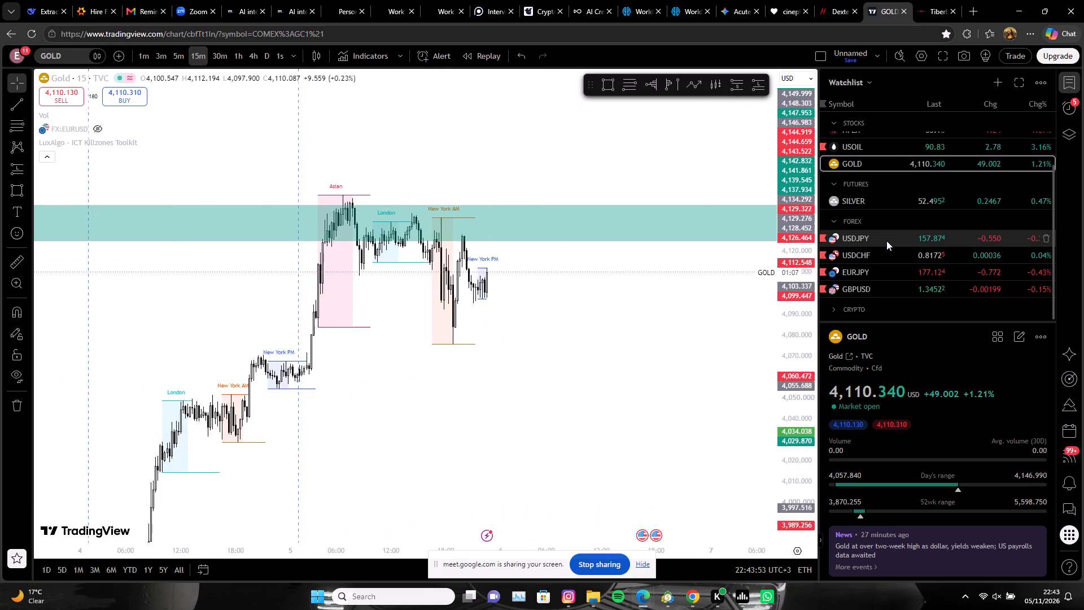
# Open the USDJPY chart from the watchlist and examine the latest New York sessions on the 15-minute timeframe.
pyautogui.click(886, 241)
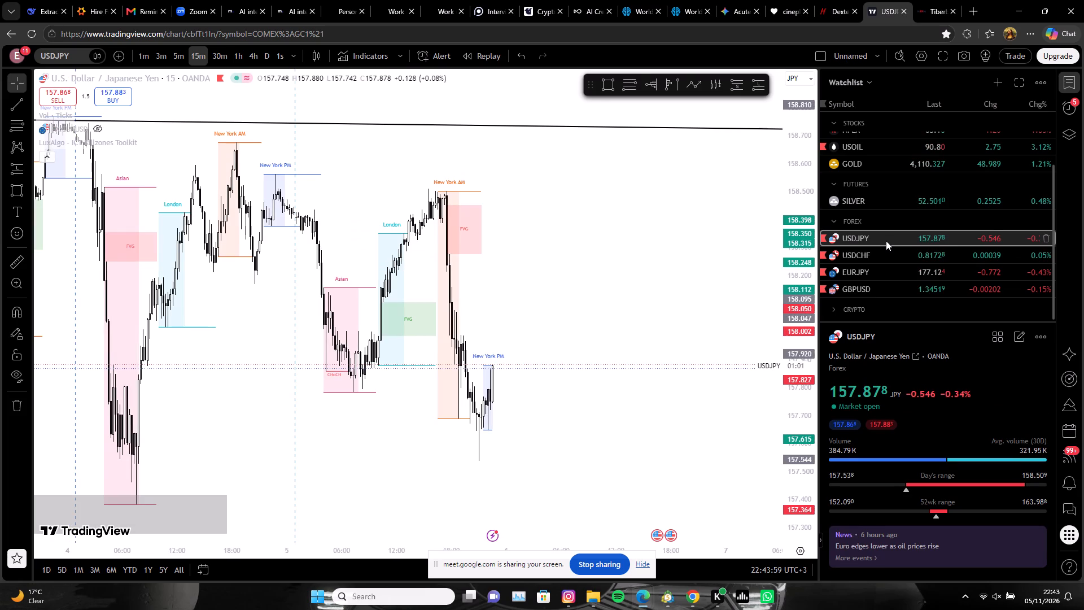
pyautogui.moveTo(482, 424); pyautogui.dragTo(493, 420)
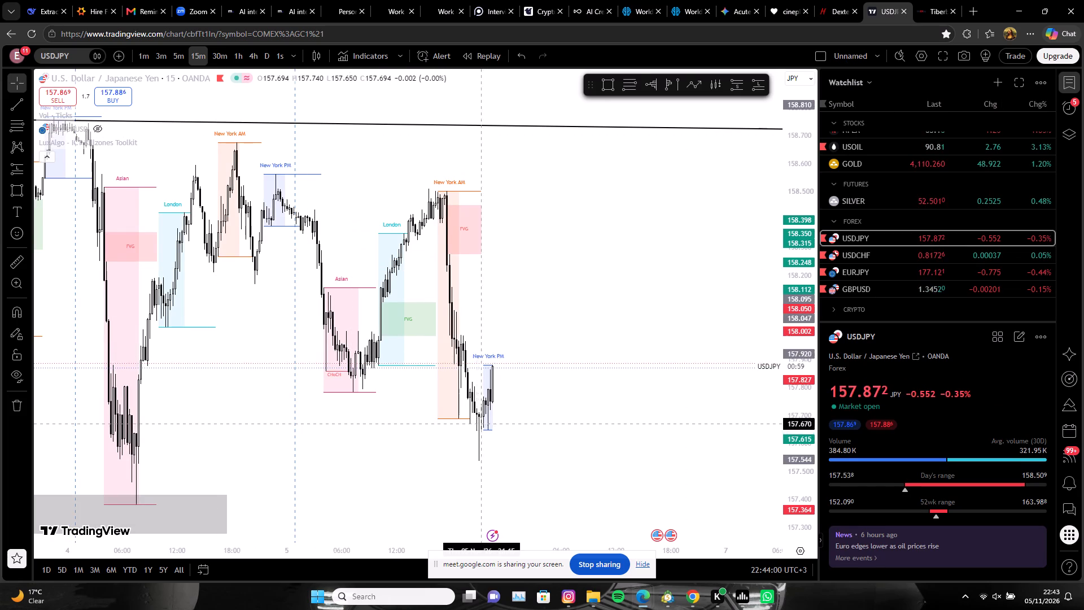
pyautogui.moveTo(493, 420); pyautogui.dragTo(610, 367)
pyautogui.scroll(1, 621, 365)
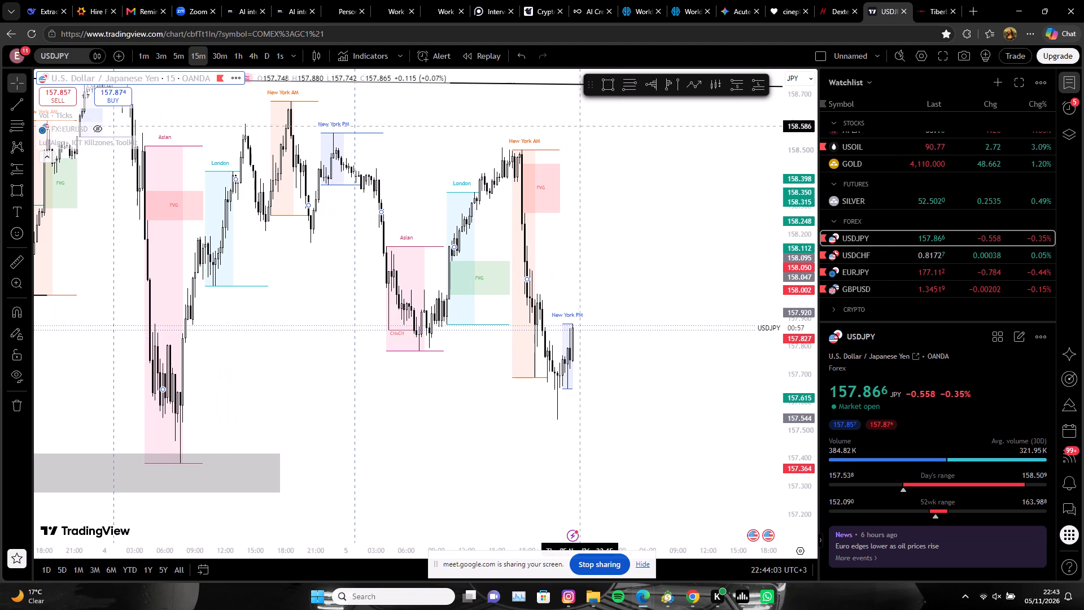
# Switch USDJPY to the 4-hour timeframe and frame the price action beneath the long descending trendline.
pyautogui.click(251, 58)
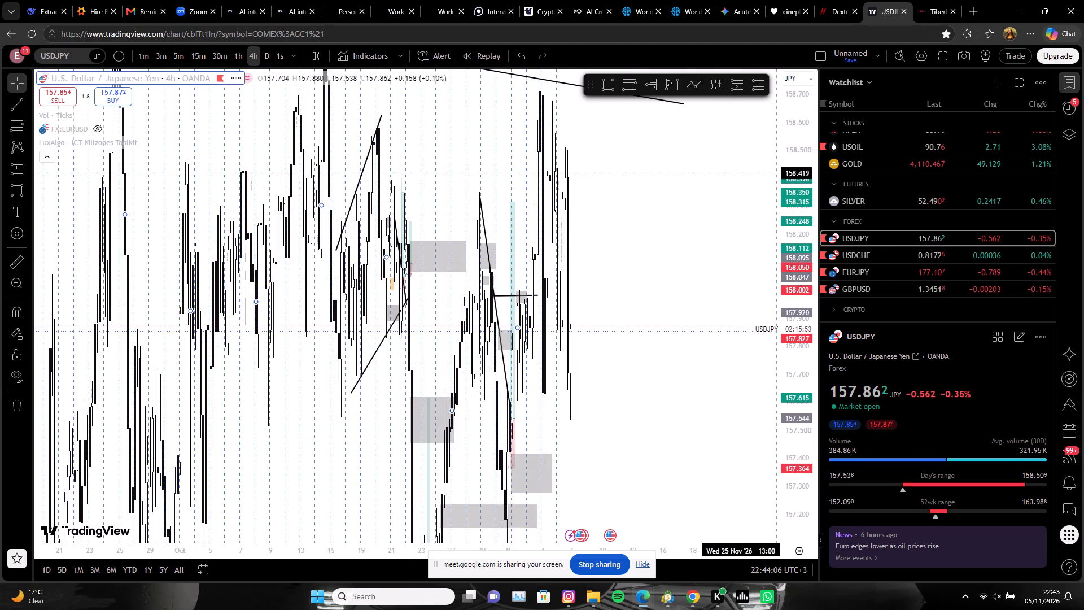
pyautogui.moveTo(777, 171); pyautogui.dragTo(756, 238)
pyautogui.moveTo(802, 144); pyautogui.dragTo(811, 269)
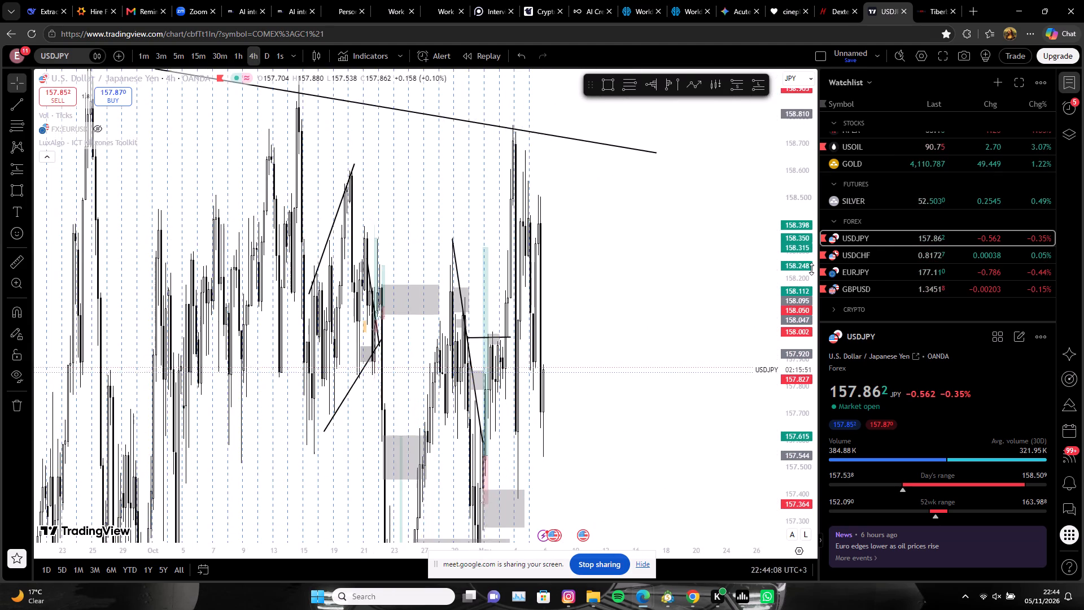
pyautogui.moveTo(811, 269); pyautogui.dragTo(809, 519)
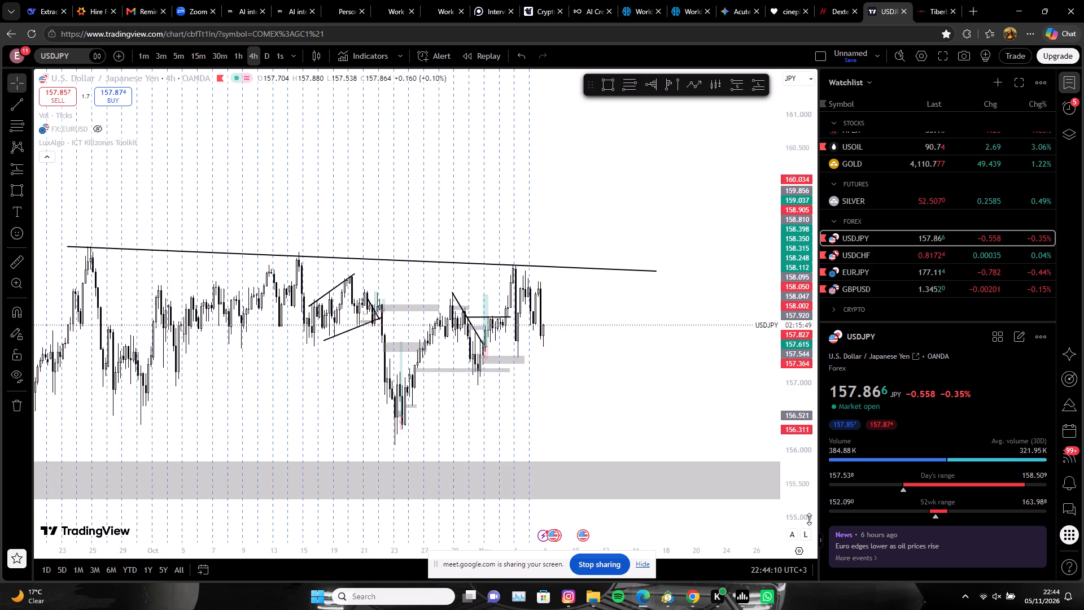
pyautogui.moveTo(809, 519); pyautogui.dragTo(759, 389)
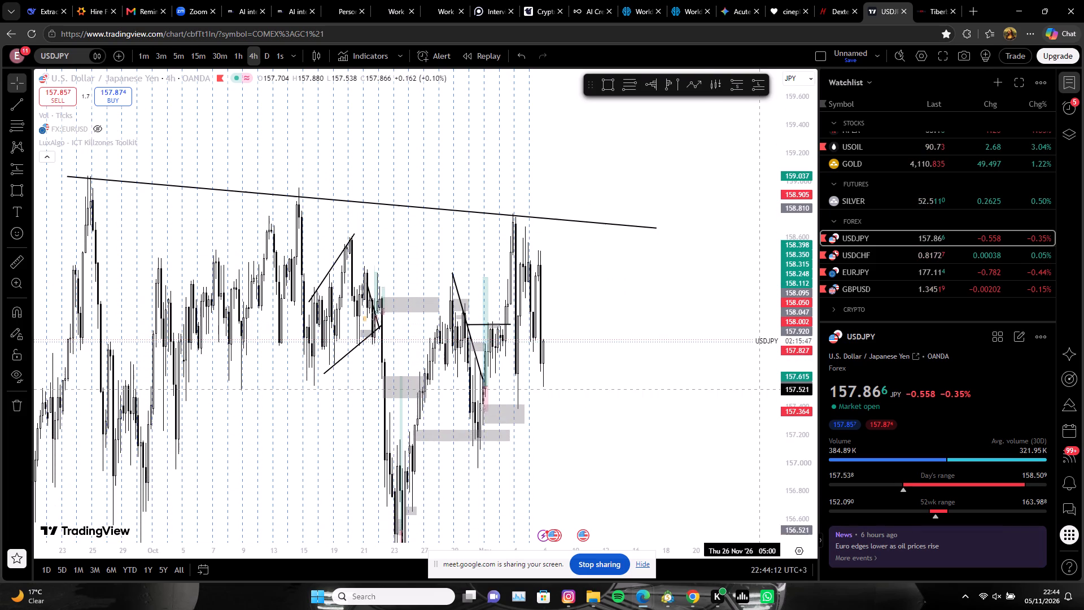
pyautogui.moveTo(759, 389); pyautogui.dragTo(802, 452)
pyautogui.moveTo(623, 462); pyautogui.dragTo(732, 419)
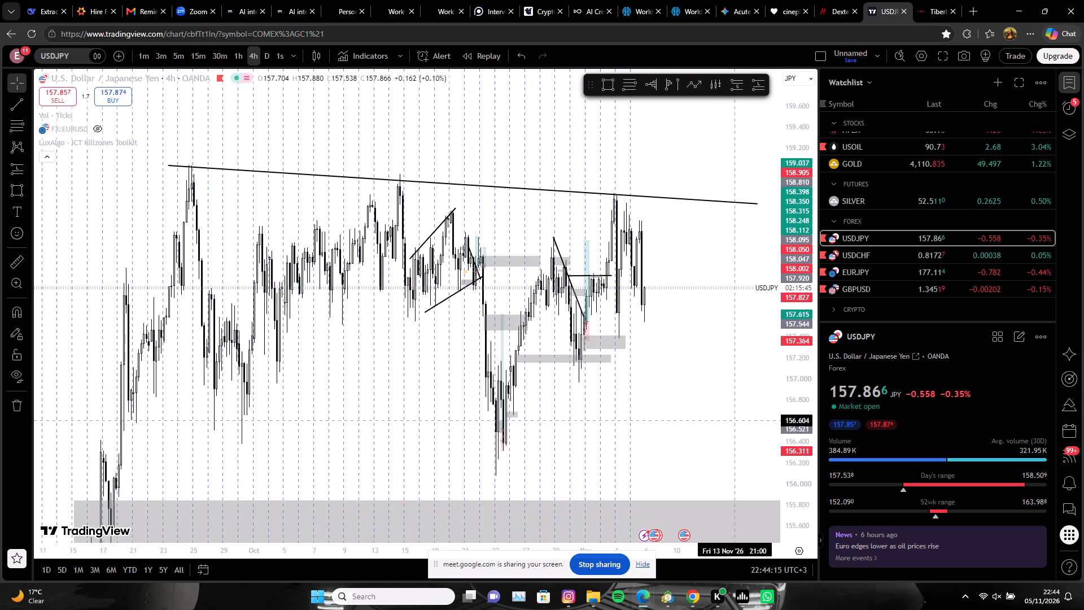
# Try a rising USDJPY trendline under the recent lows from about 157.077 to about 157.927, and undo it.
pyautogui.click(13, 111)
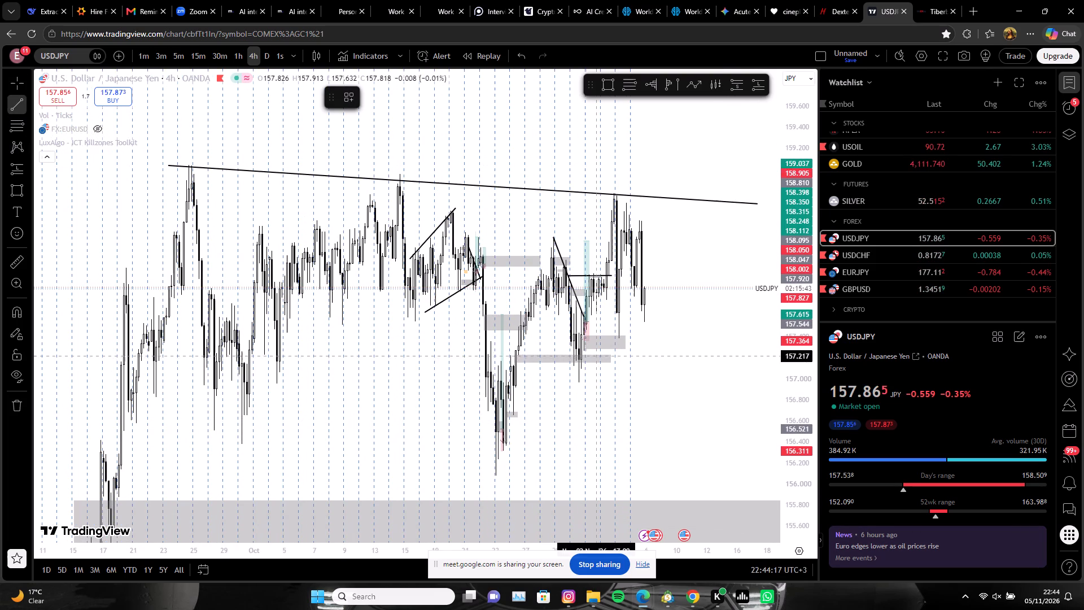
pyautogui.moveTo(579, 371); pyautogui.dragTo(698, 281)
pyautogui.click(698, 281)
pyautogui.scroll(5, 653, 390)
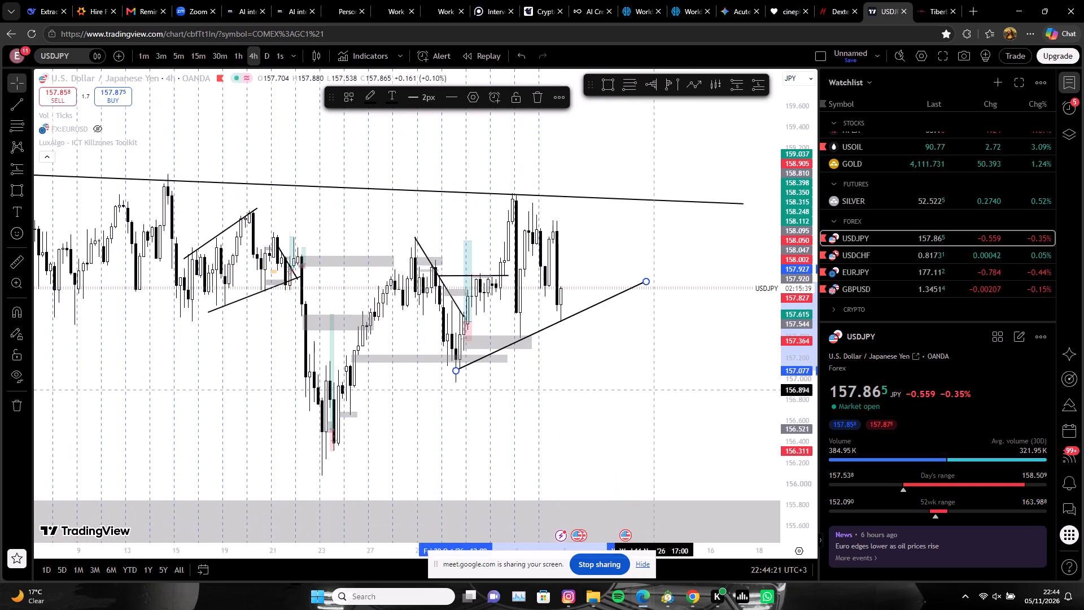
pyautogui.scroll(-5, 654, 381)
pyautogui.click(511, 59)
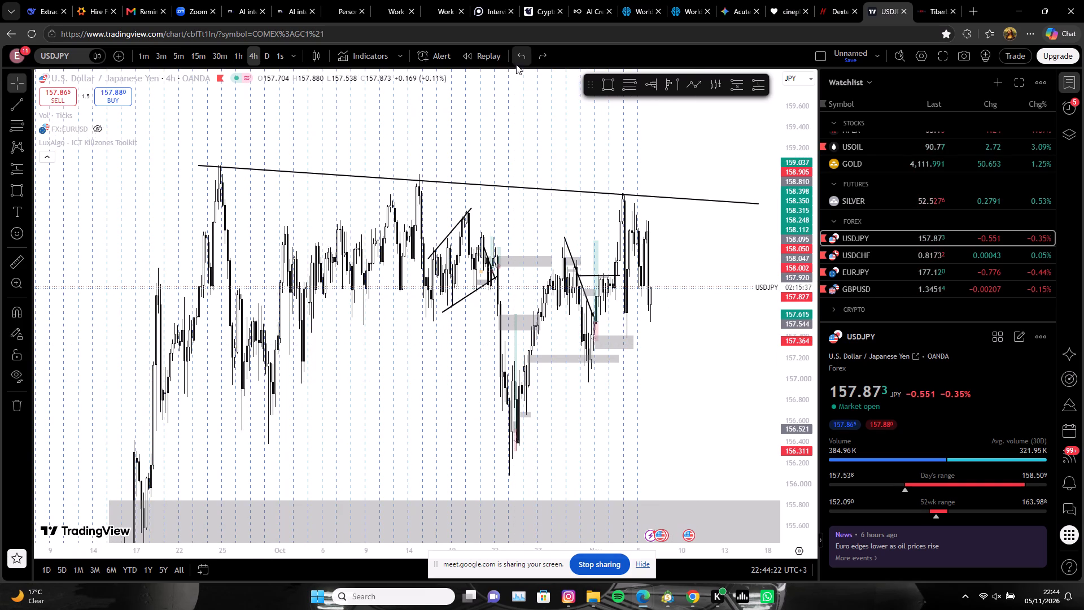
# Examine the recent USDJPY 4-hour candles between the descending trendline and the grey zones below.
pyautogui.scroll(5, 706, 354)
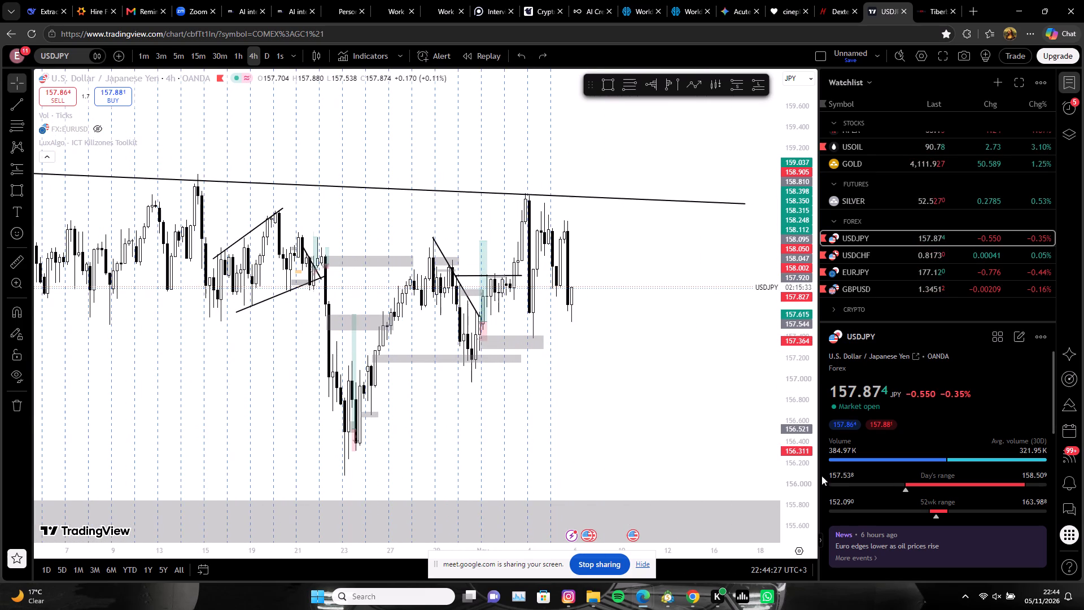
pyautogui.moveTo(807, 484); pyautogui.dragTo(812, 328)
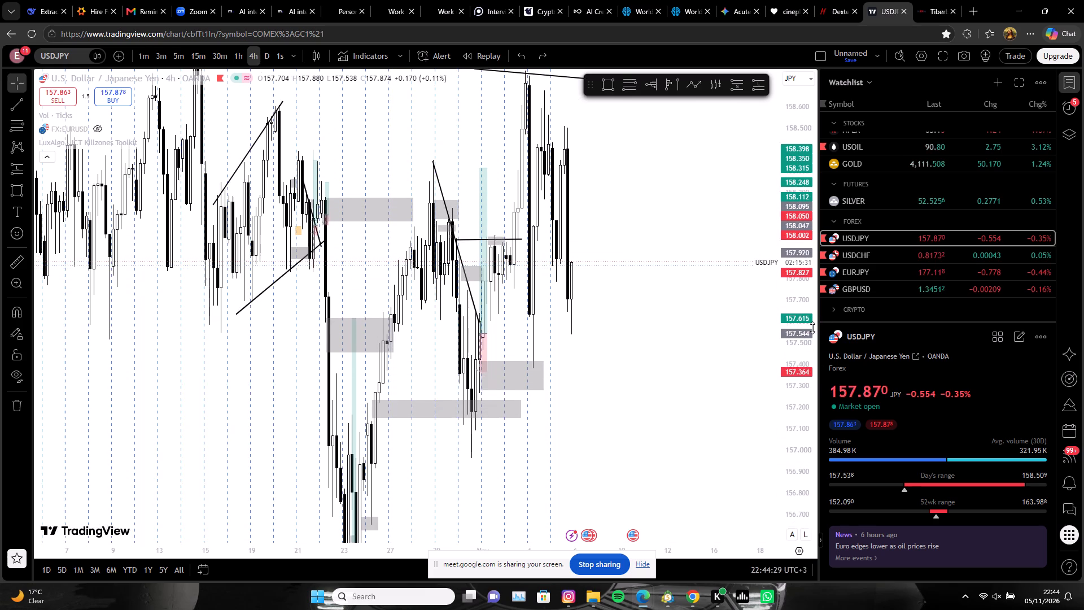
pyautogui.moveTo(812, 328); pyautogui.dragTo(825, 360)
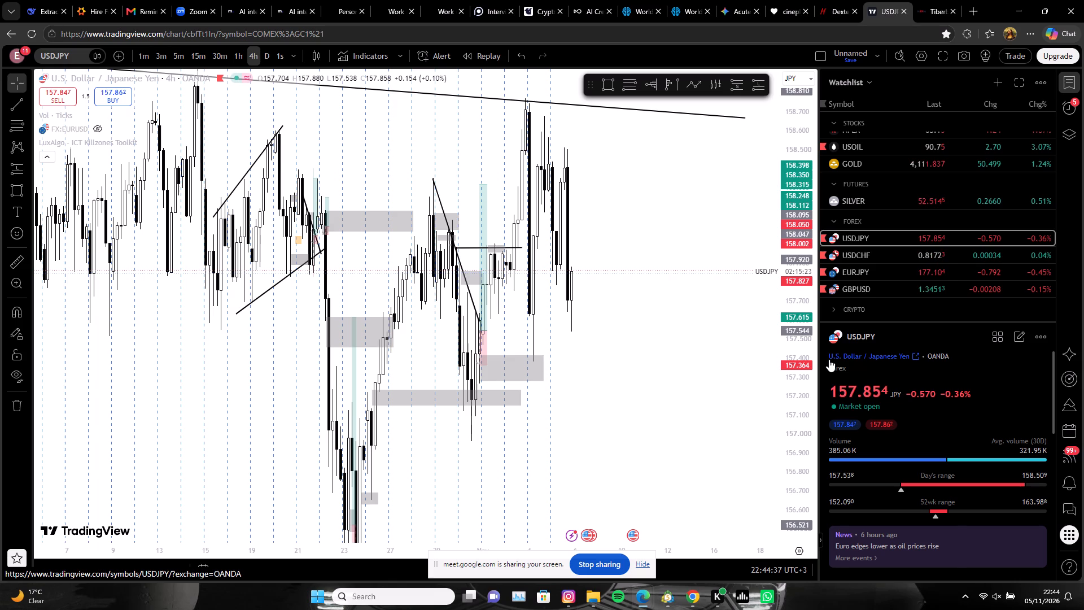
pyautogui.scroll(4, 492, 391)
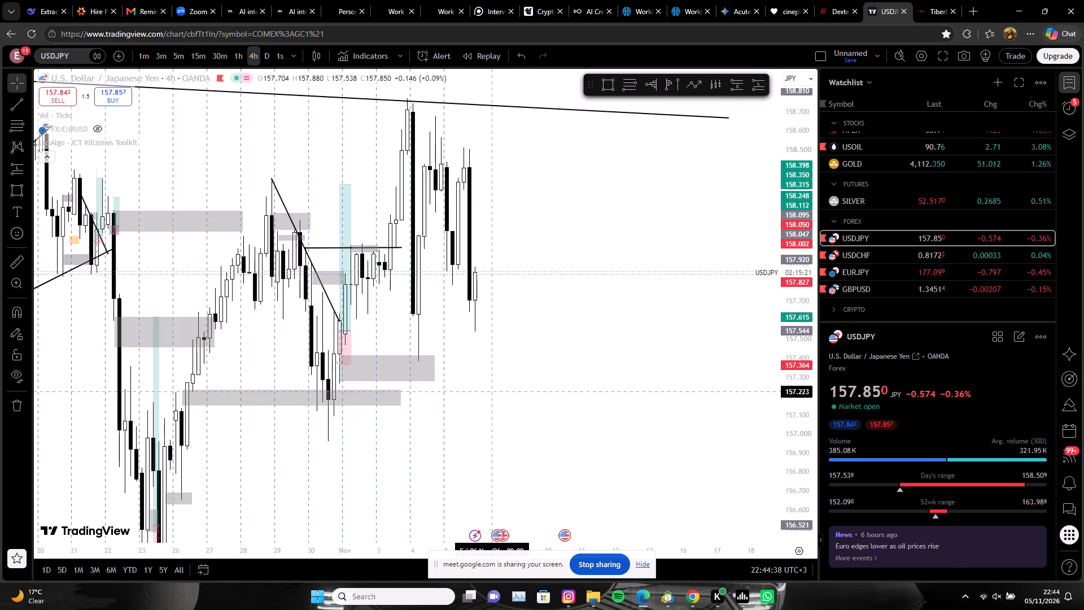
pyautogui.scroll(1, 496, 391)
pyautogui.moveTo(450, 391); pyautogui.dragTo(528, 406)
pyautogui.moveTo(812, 206); pyautogui.dragTo(812, 260)
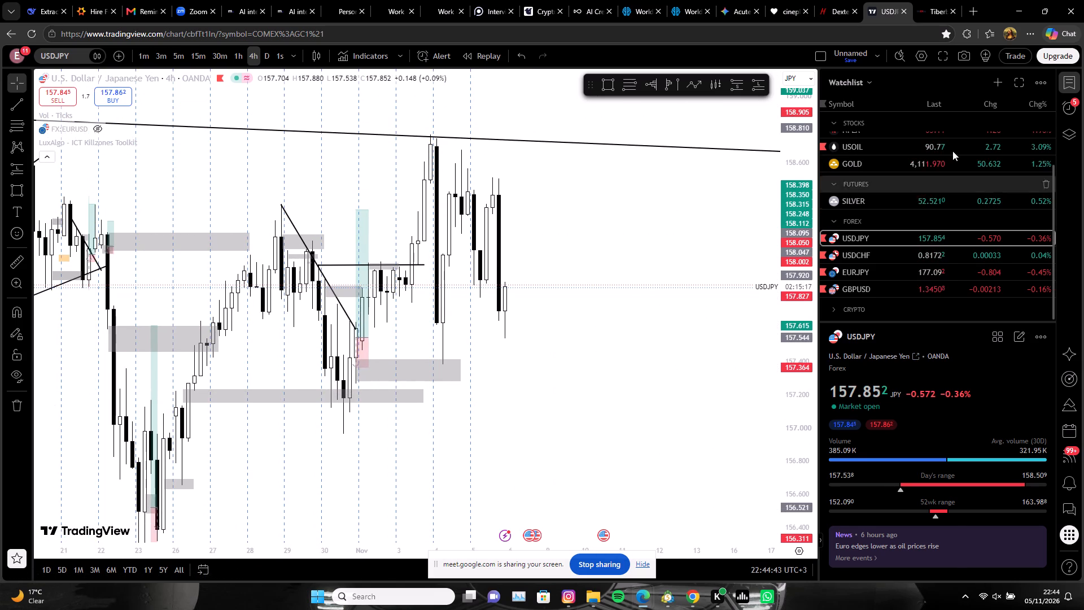
# Open the GOLD chart and examine its 4-hour rally into the teal zone.
pyautogui.click(869, 163)
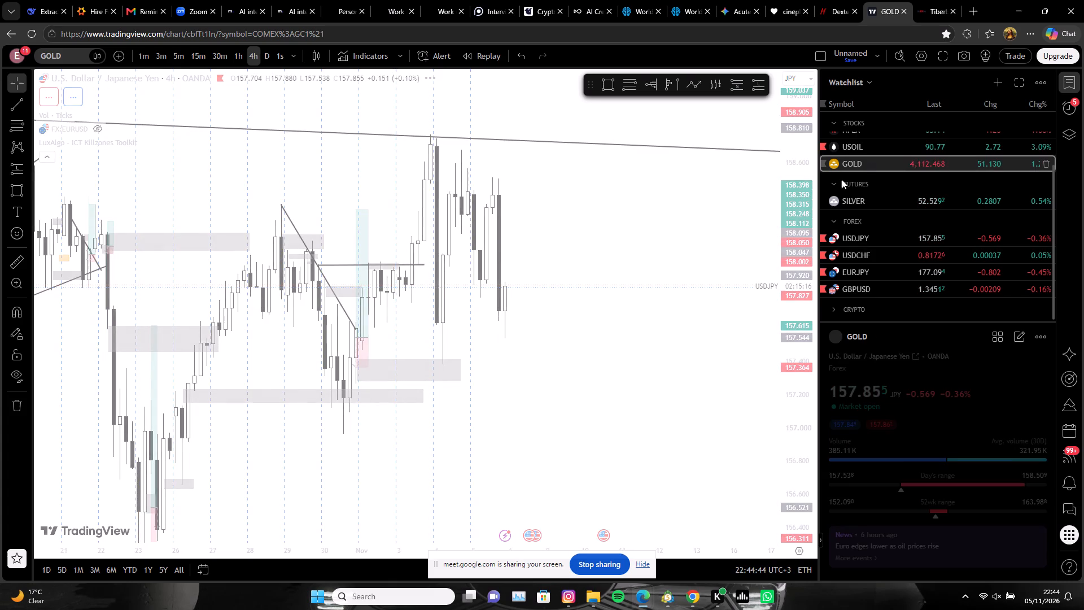
pyautogui.moveTo(537, 234); pyautogui.dragTo(695, 230)
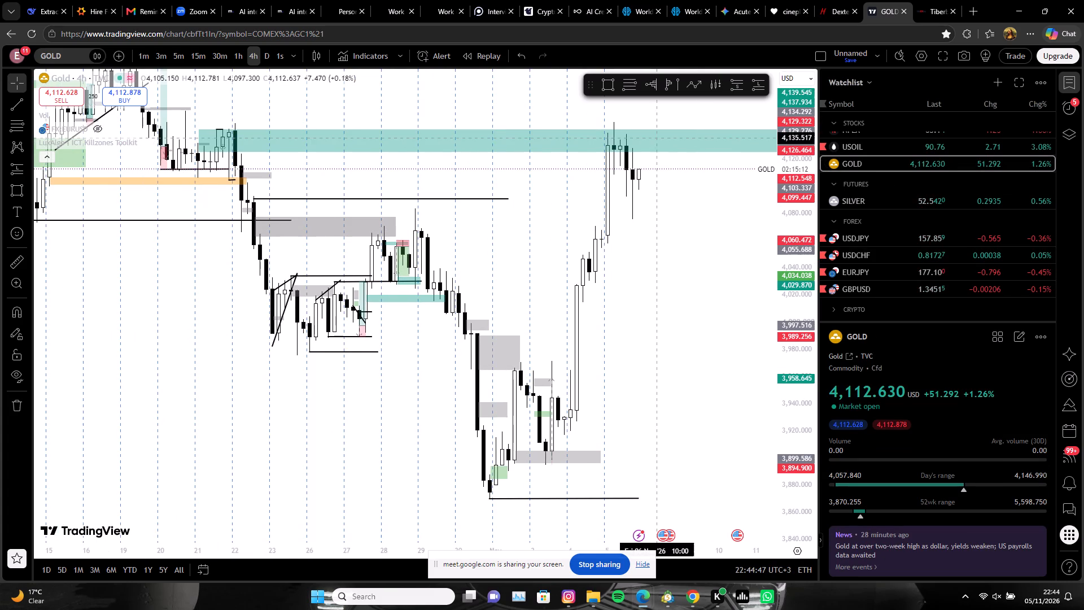
pyautogui.moveTo(683, 294); pyautogui.dragTo(635, 268)
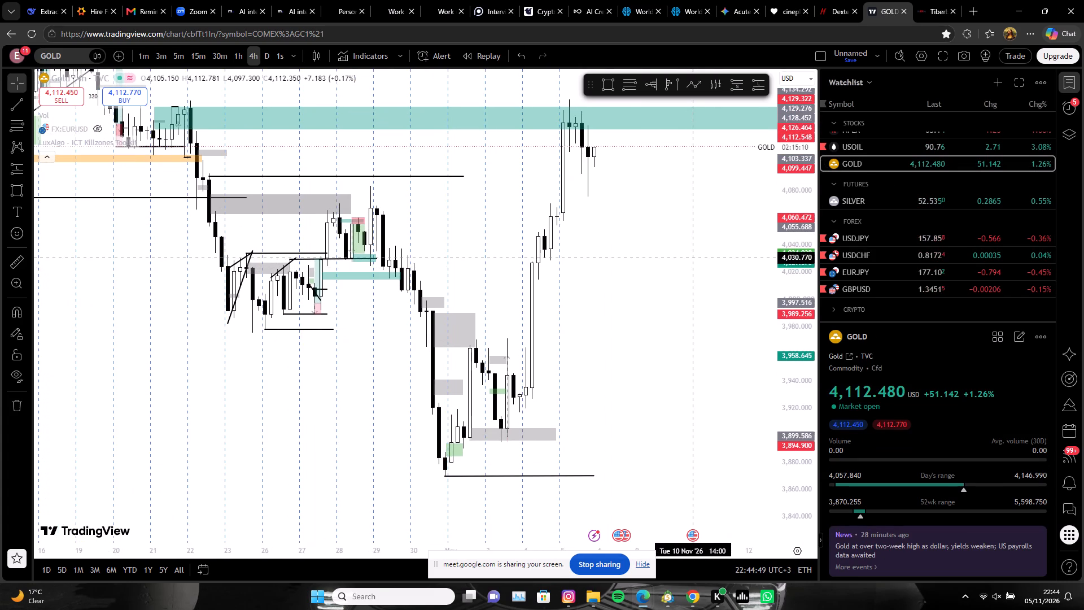
# Open the SILVER chart and examine its 4-hour decline and the rebound from the recent lows.
pyautogui.click(894, 197)
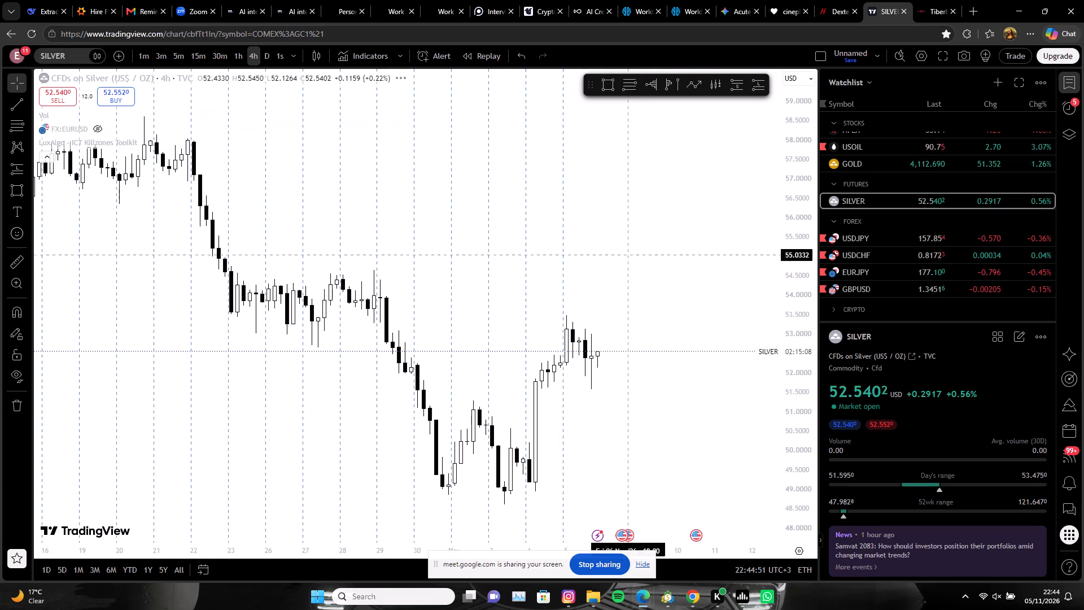
pyautogui.moveTo(675, 361); pyautogui.dragTo(677, 280)
pyautogui.scroll(-3, 660, 277)
pyautogui.scroll(3, 702, 312)
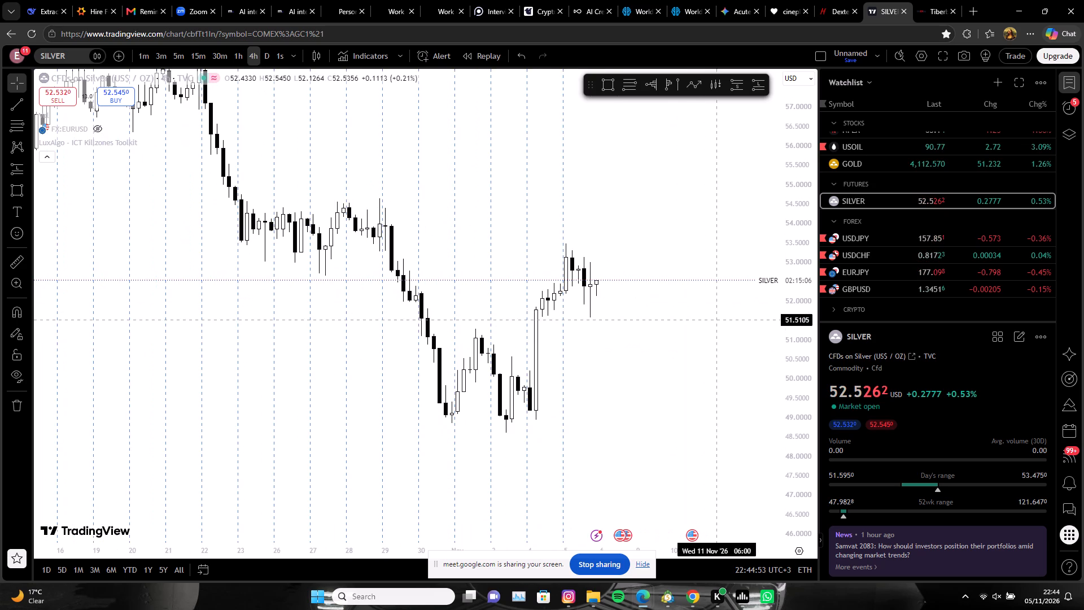
pyautogui.moveTo(605, 84); pyautogui.dragTo(597, 84)
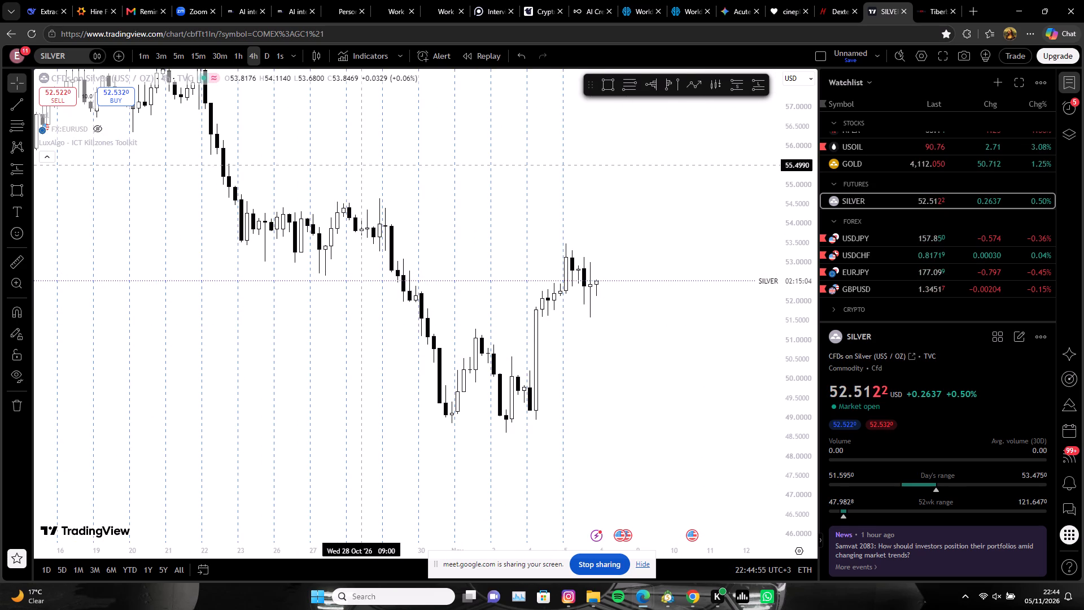
pyautogui.moveTo(336, 203); pyautogui.dragTo(376, 143)
# On the USDJPY 4-hour chart, draw a rising trendline from the 30 October low at about 156.973 through the later lows to about 157.972.
pyautogui.click(837, 243)
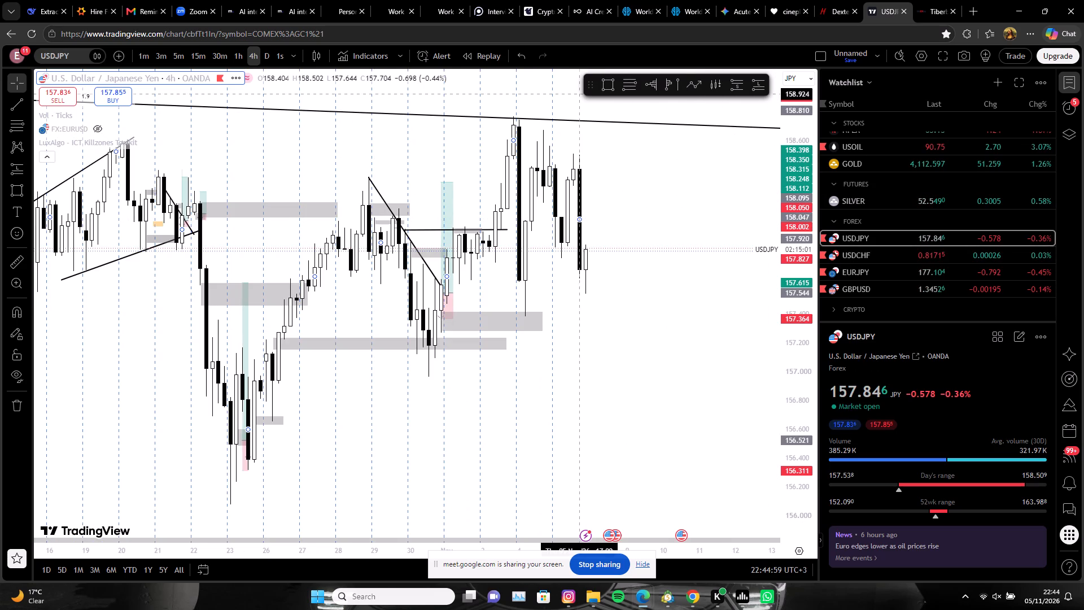
pyautogui.click(6, 108)
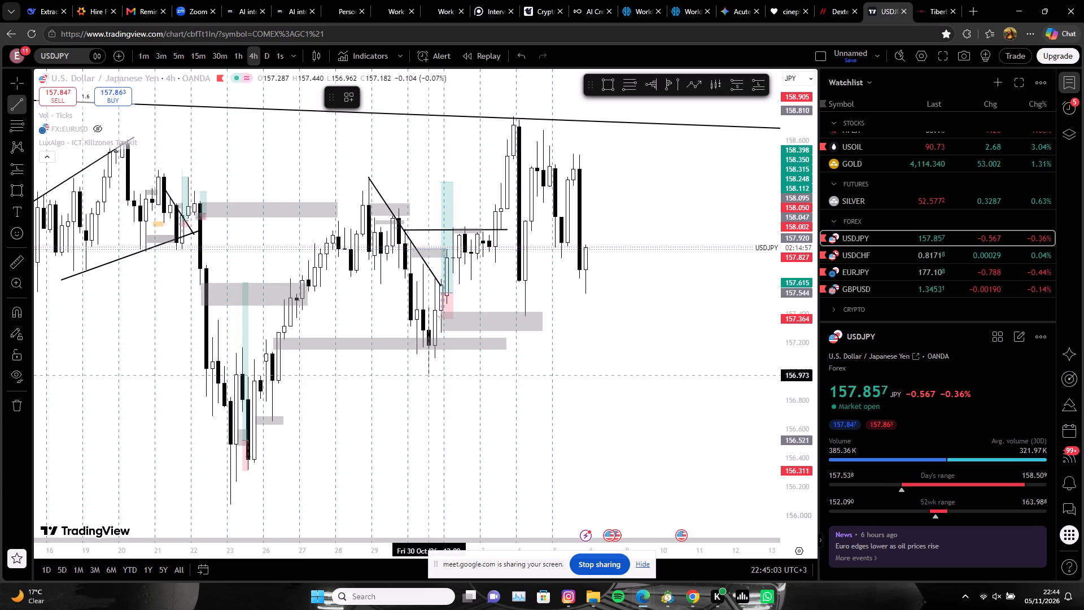
pyautogui.moveTo(430, 375); pyautogui.dragTo(662, 230)
pyautogui.click(662, 231)
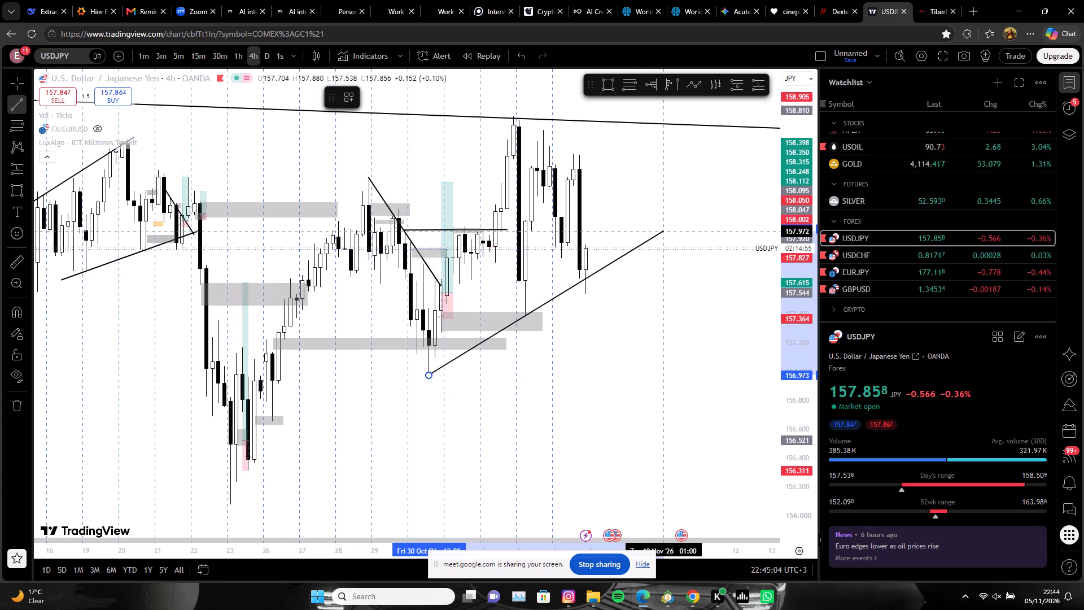
pyautogui.moveTo(591, 100); pyautogui.dragTo(571, 128)
pyautogui.scroll(5, 666, 330)
pyautogui.moveTo(799, 450); pyautogui.dragTo(808, 294)
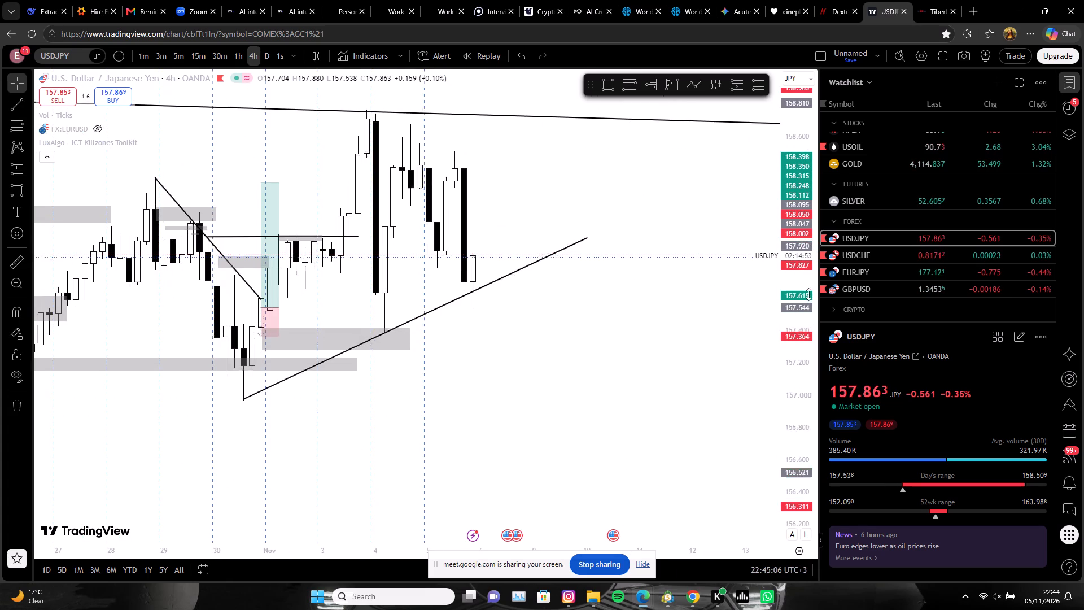
# Draw a grey zone from about 158.501 down to 158.305, starting at the latest swing high and extending to about 10 November.
pyautogui.moveTo(808, 294); pyautogui.dragTo(818, 236)
pyautogui.moveTo(606, 247); pyautogui.dragTo(710, 370)
pyautogui.moveTo(792, 180); pyautogui.dragTo(818, 407)
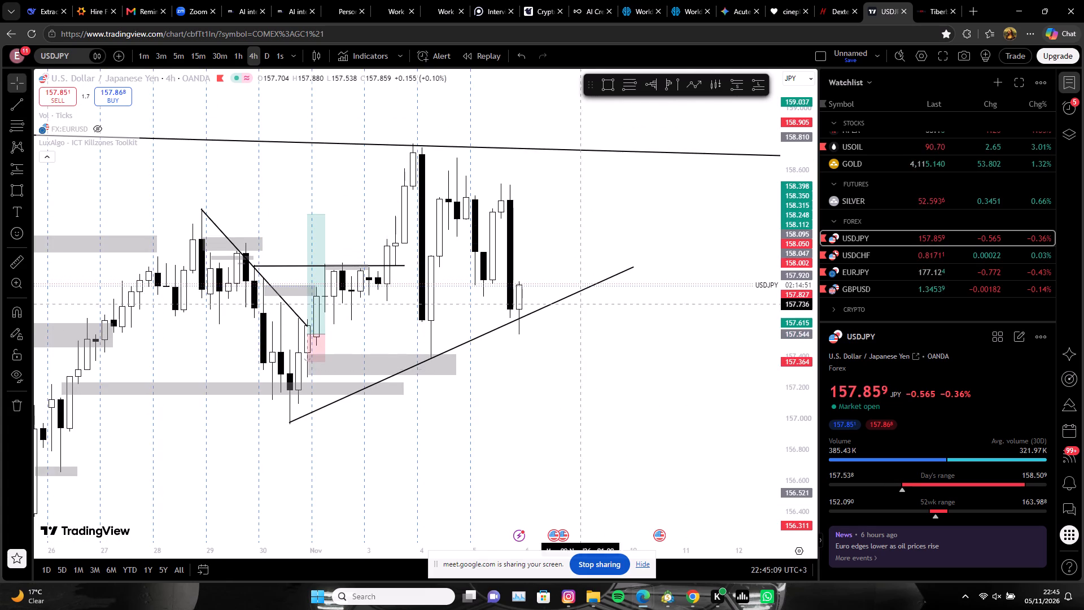
pyautogui.moveTo(628, 380); pyautogui.dragTo(688, 419)
pyautogui.moveTo(789, 413); pyautogui.dragTo(781, 359)
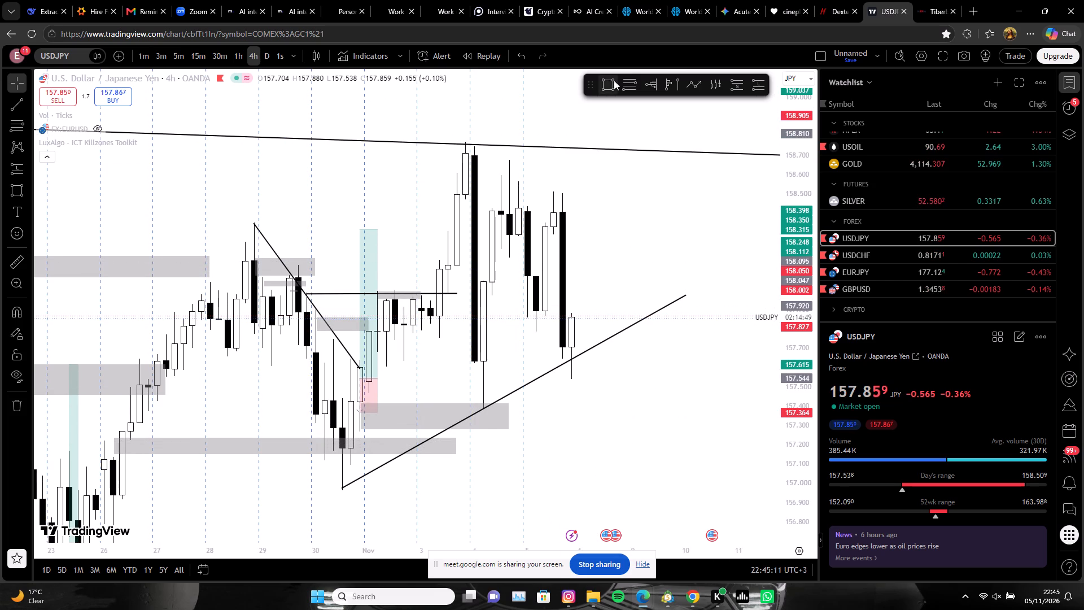
pyautogui.click(607, 80)
pyautogui.moveTo(554, 193); pyautogui.dragTo(707, 232)
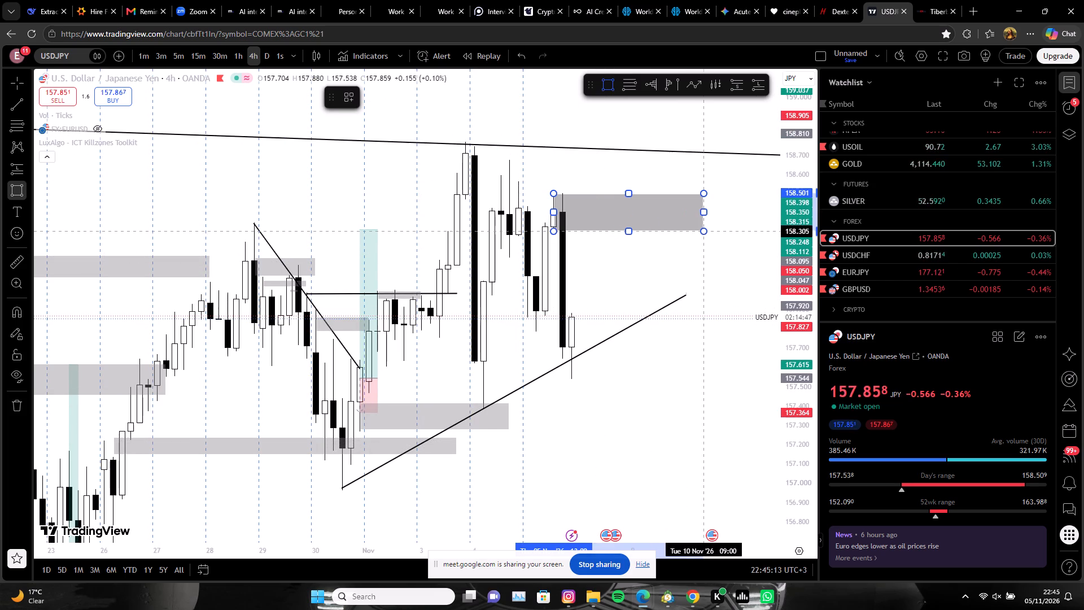
pyautogui.moveTo(707, 232); pyautogui.dragTo(709, 231)
pyautogui.click(709, 231)
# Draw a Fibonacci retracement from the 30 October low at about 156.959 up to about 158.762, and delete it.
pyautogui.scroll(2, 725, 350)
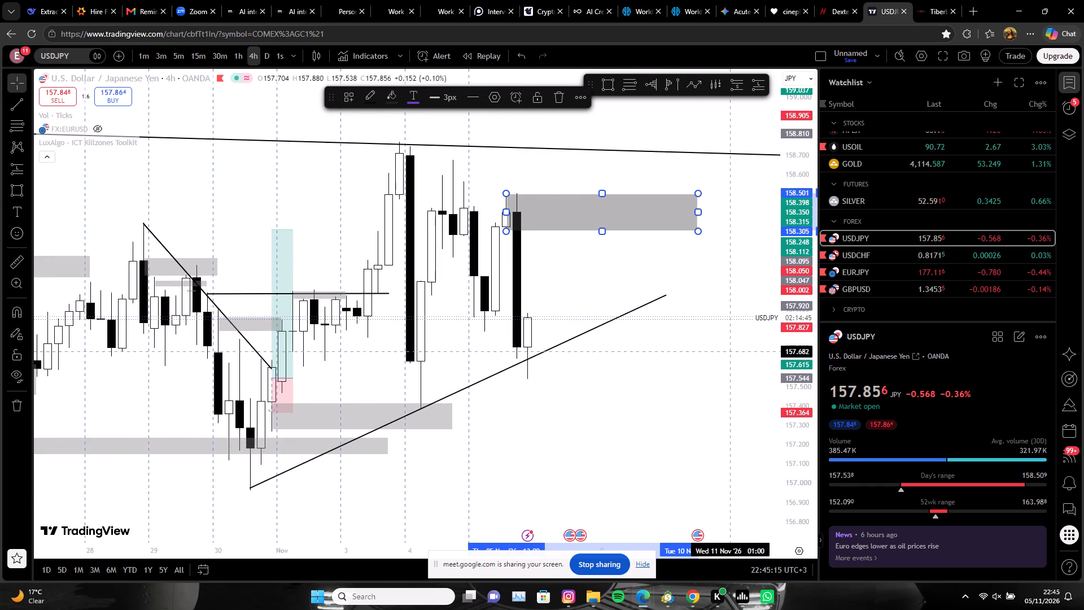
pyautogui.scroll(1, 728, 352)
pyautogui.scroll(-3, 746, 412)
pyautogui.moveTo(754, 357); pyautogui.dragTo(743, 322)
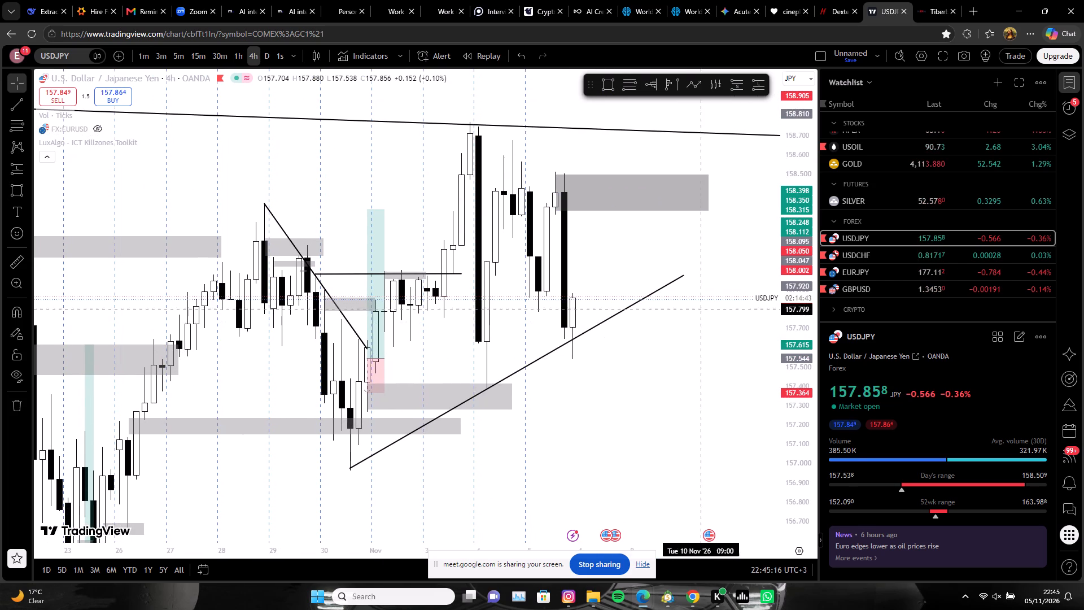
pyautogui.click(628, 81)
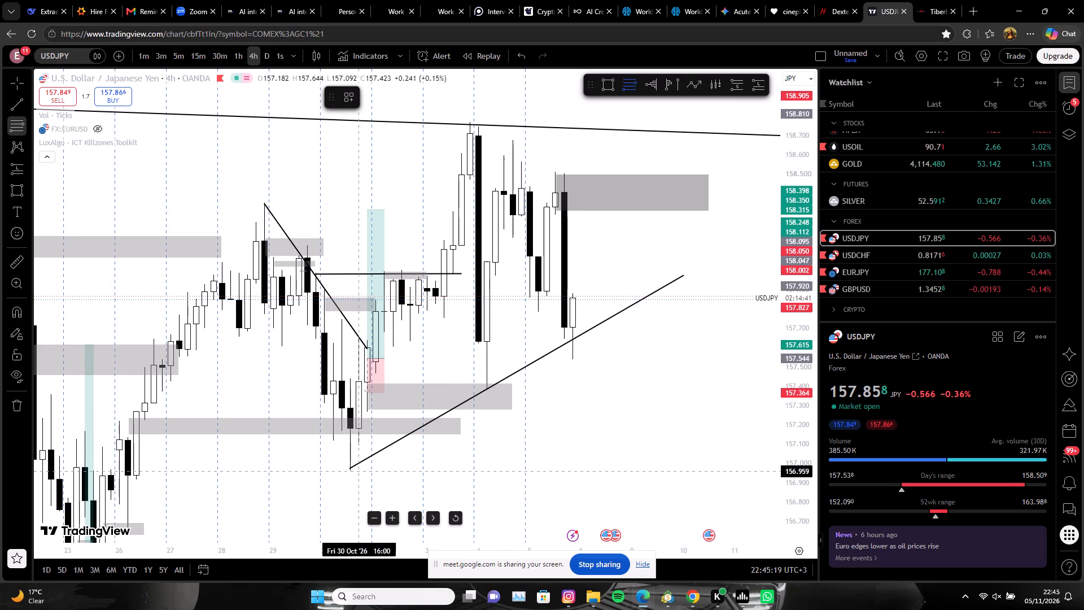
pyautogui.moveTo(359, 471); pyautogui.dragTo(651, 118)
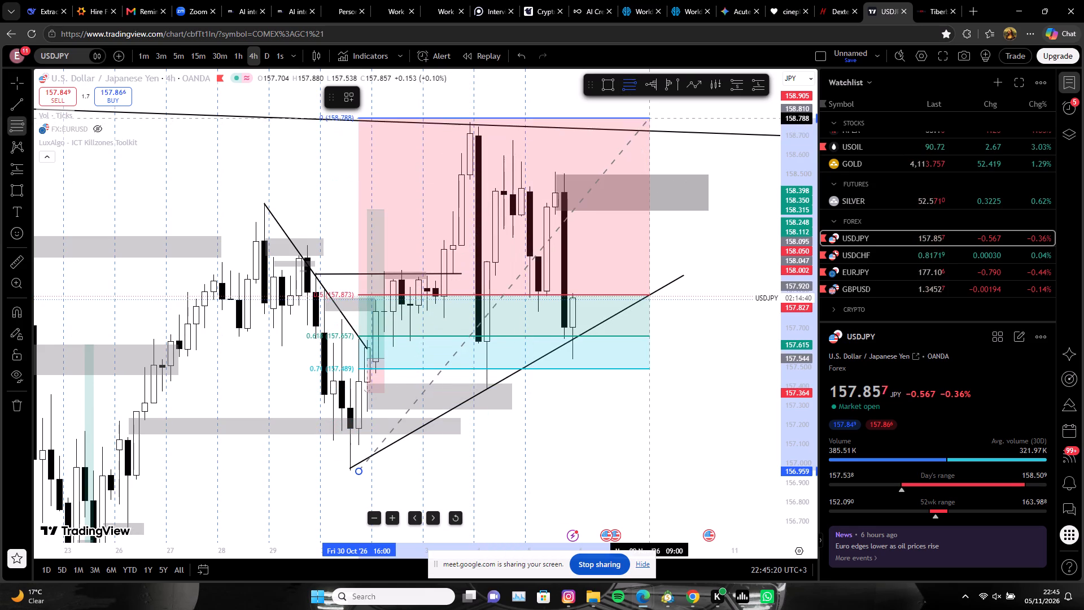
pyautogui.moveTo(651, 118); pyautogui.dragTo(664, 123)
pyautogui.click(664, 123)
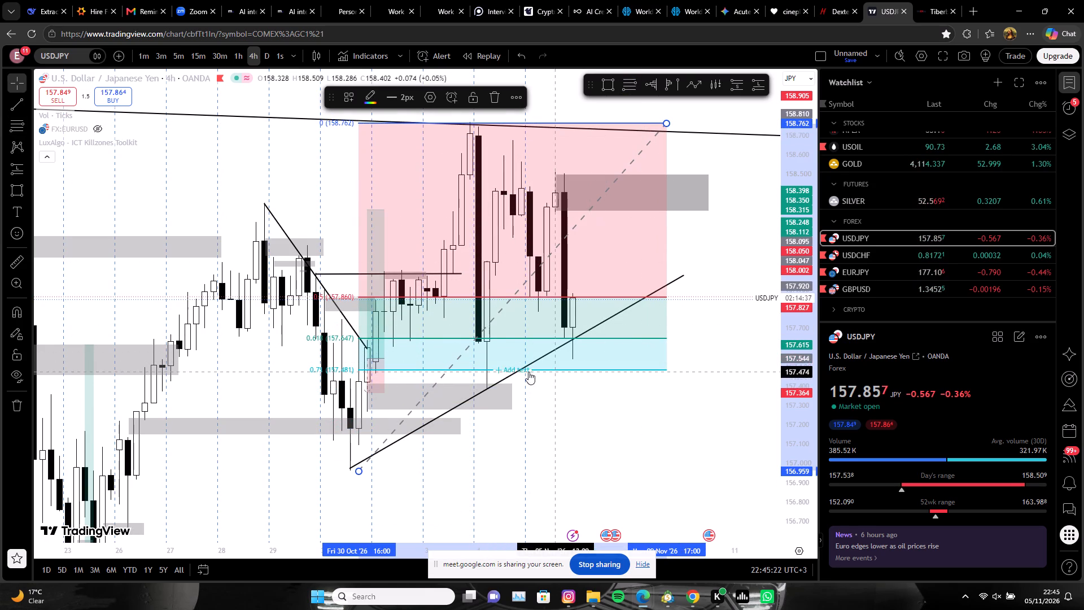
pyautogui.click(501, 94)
# On the 1-hour chart, draw a grey zone from about 157.714 to 157.573, running from the 4 November low past the latest candles.
pyautogui.click(239, 59)
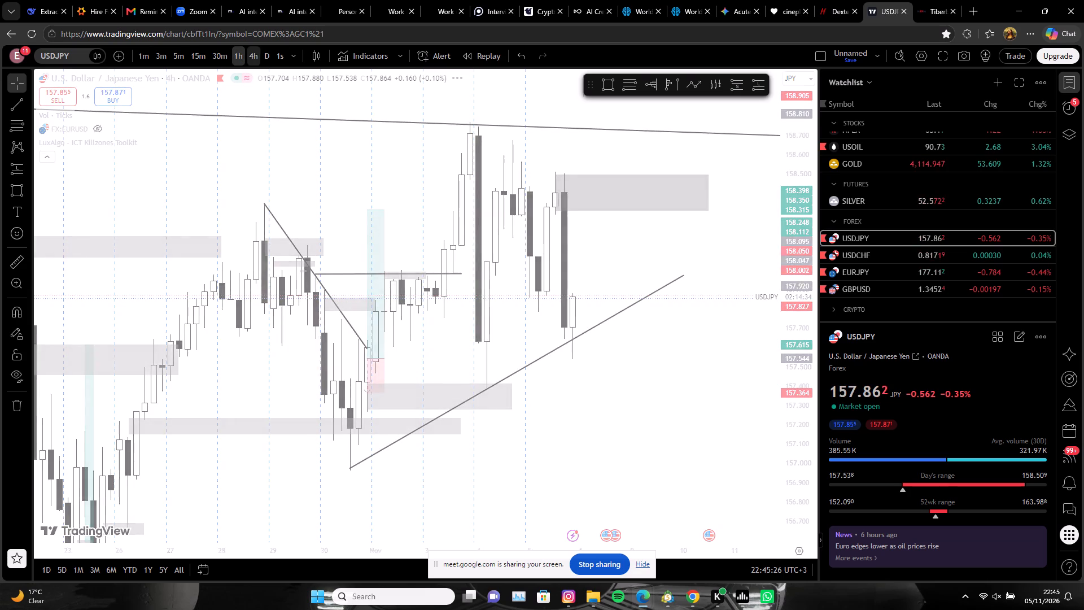
pyautogui.scroll(-5, 585, 313)
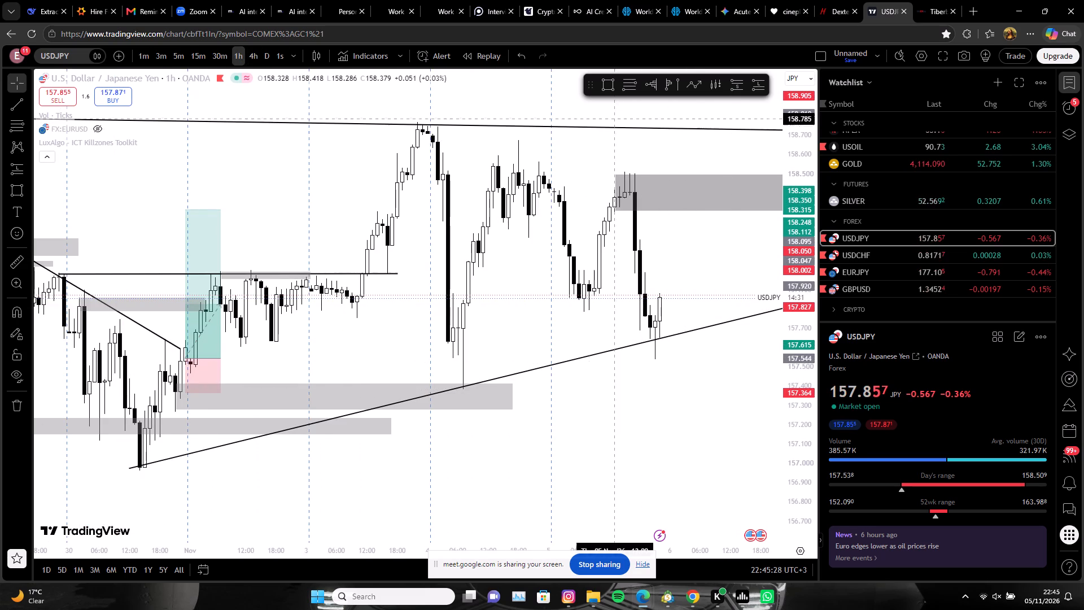
pyautogui.click(609, 89)
pyautogui.moveTo(454, 325); pyautogui.dragTo(686, 348)
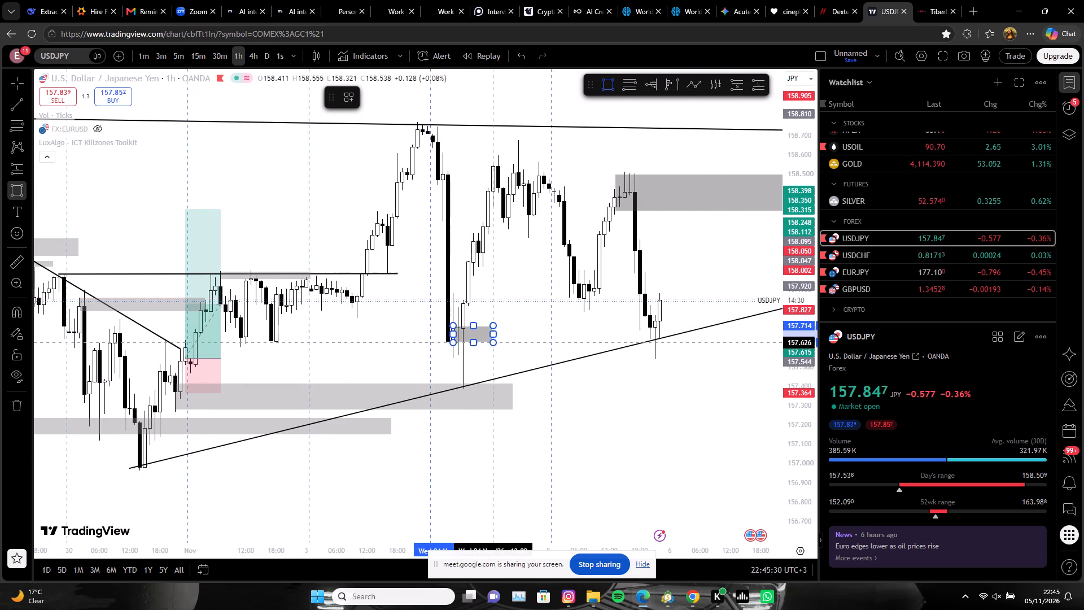
pyautogui.moveTo(686, 348); pyautogui.dragTo(705, 352)
pyautogui.click(705, 352)
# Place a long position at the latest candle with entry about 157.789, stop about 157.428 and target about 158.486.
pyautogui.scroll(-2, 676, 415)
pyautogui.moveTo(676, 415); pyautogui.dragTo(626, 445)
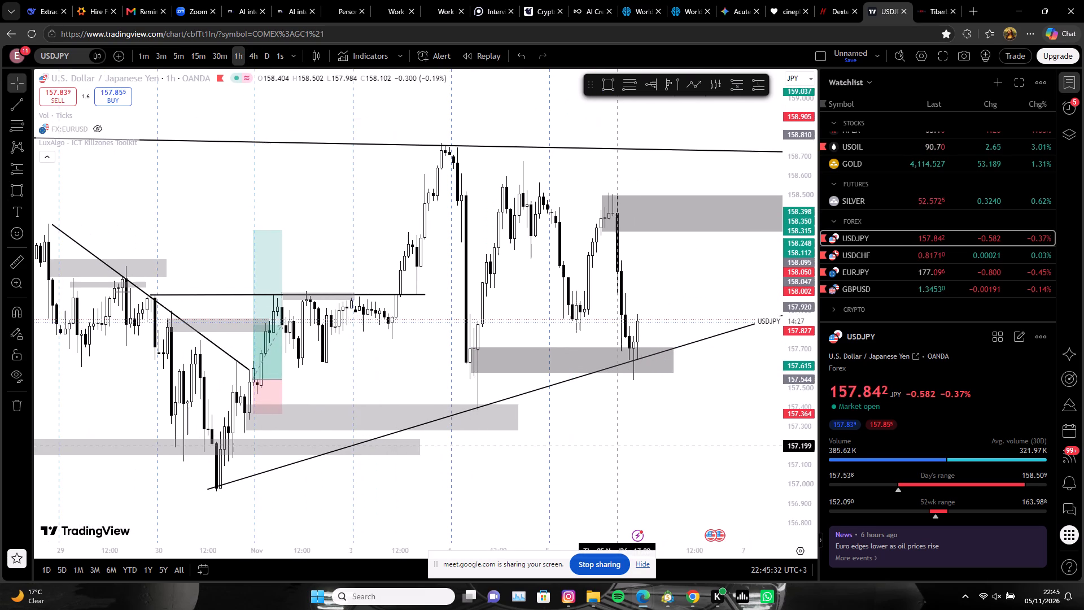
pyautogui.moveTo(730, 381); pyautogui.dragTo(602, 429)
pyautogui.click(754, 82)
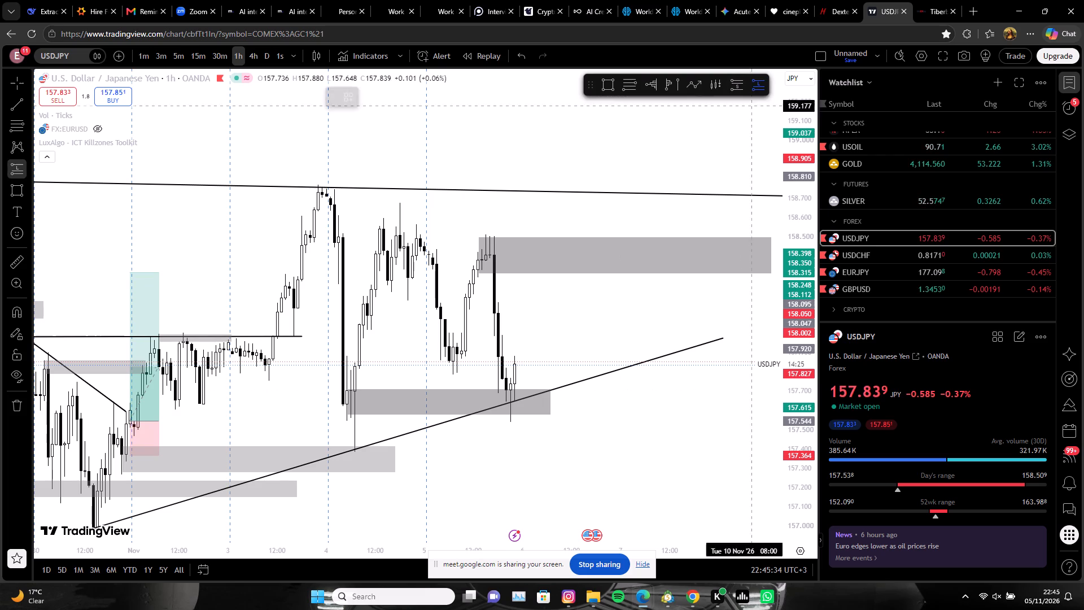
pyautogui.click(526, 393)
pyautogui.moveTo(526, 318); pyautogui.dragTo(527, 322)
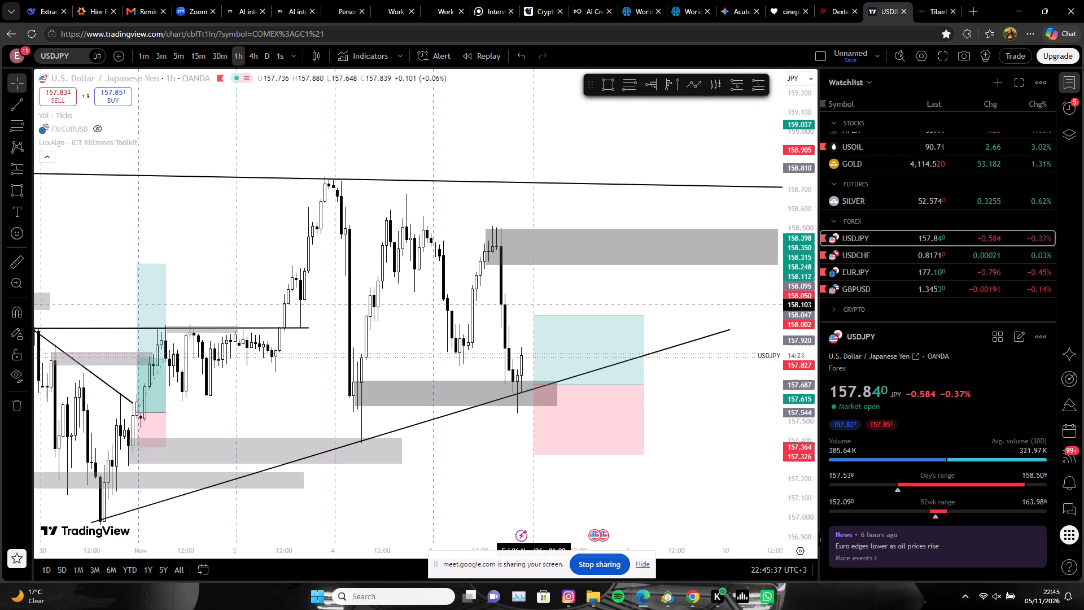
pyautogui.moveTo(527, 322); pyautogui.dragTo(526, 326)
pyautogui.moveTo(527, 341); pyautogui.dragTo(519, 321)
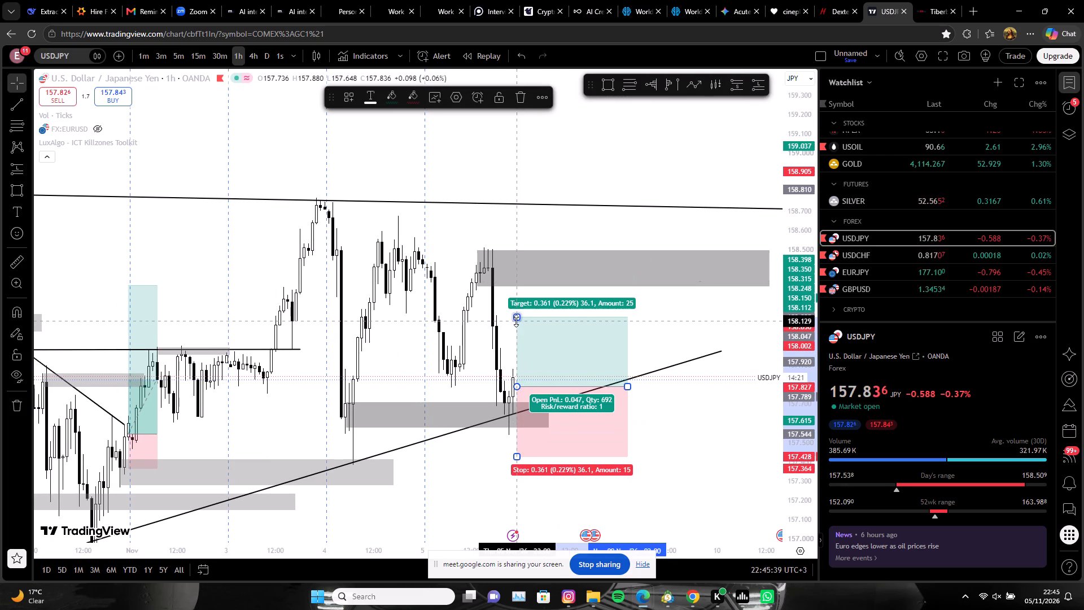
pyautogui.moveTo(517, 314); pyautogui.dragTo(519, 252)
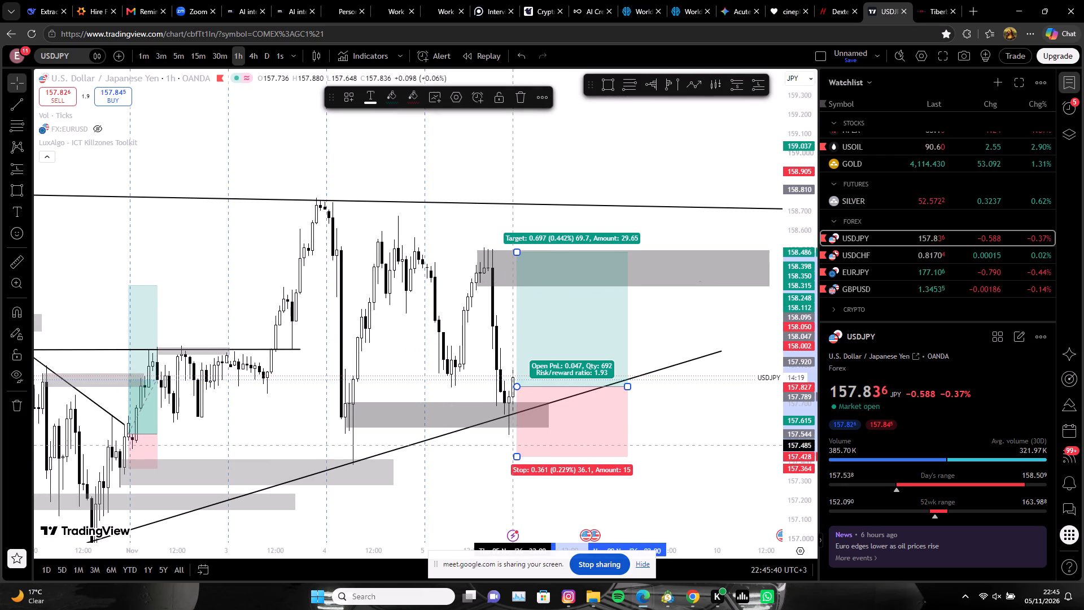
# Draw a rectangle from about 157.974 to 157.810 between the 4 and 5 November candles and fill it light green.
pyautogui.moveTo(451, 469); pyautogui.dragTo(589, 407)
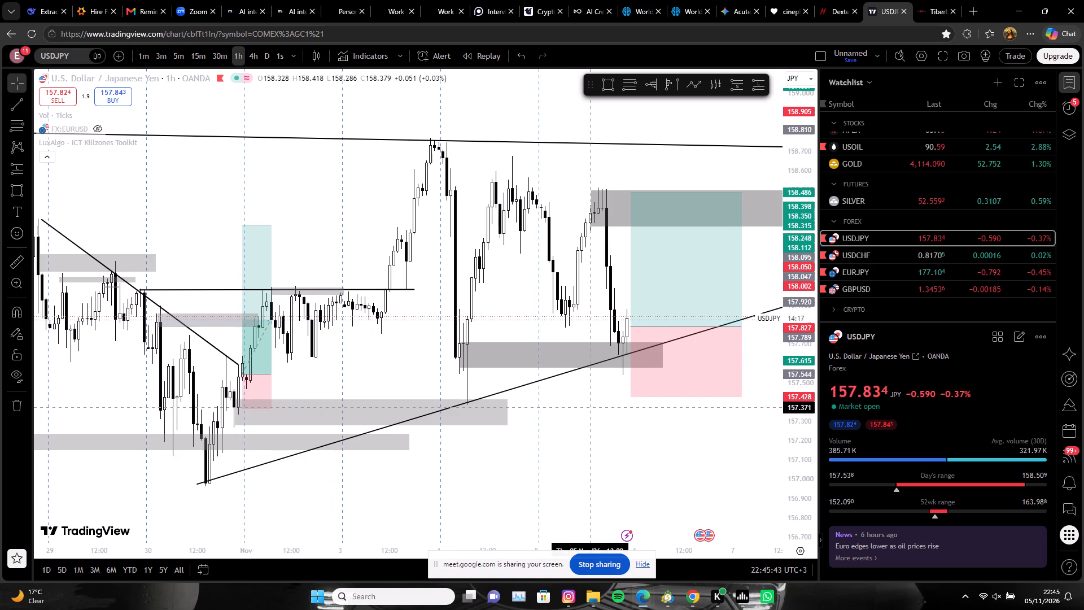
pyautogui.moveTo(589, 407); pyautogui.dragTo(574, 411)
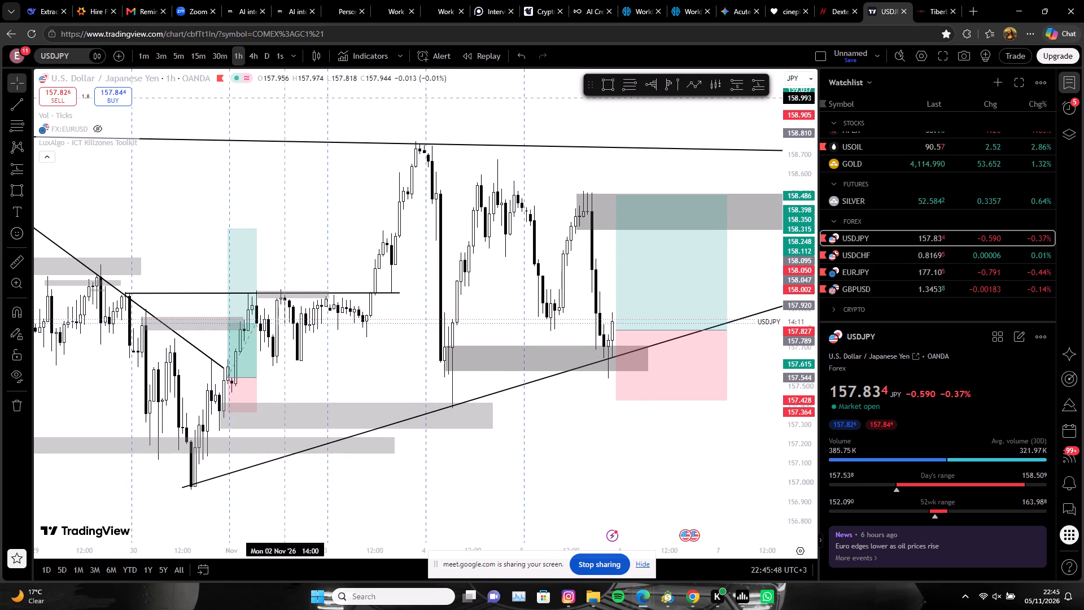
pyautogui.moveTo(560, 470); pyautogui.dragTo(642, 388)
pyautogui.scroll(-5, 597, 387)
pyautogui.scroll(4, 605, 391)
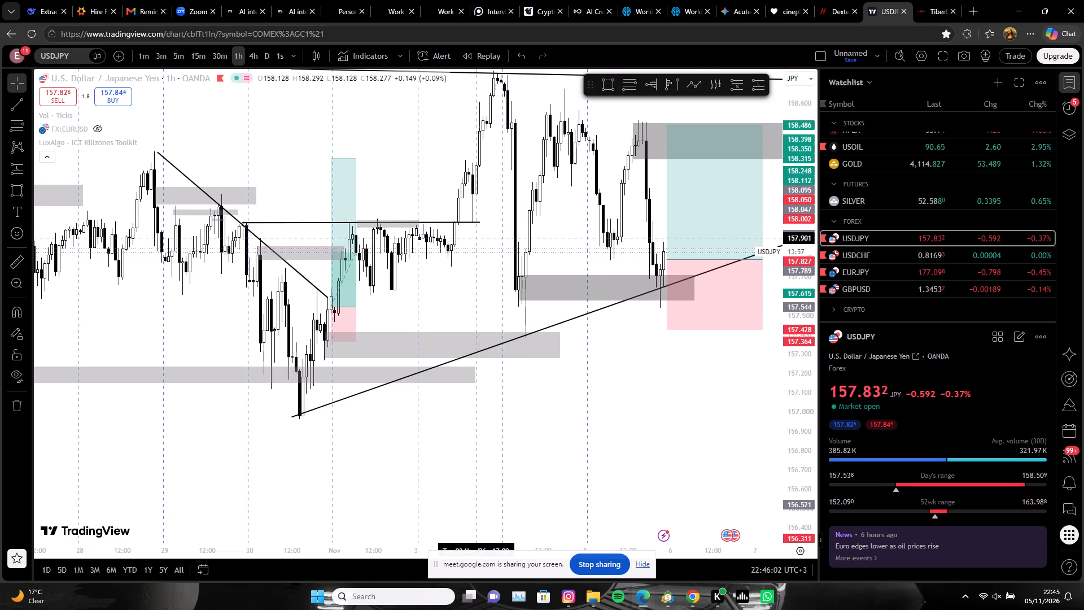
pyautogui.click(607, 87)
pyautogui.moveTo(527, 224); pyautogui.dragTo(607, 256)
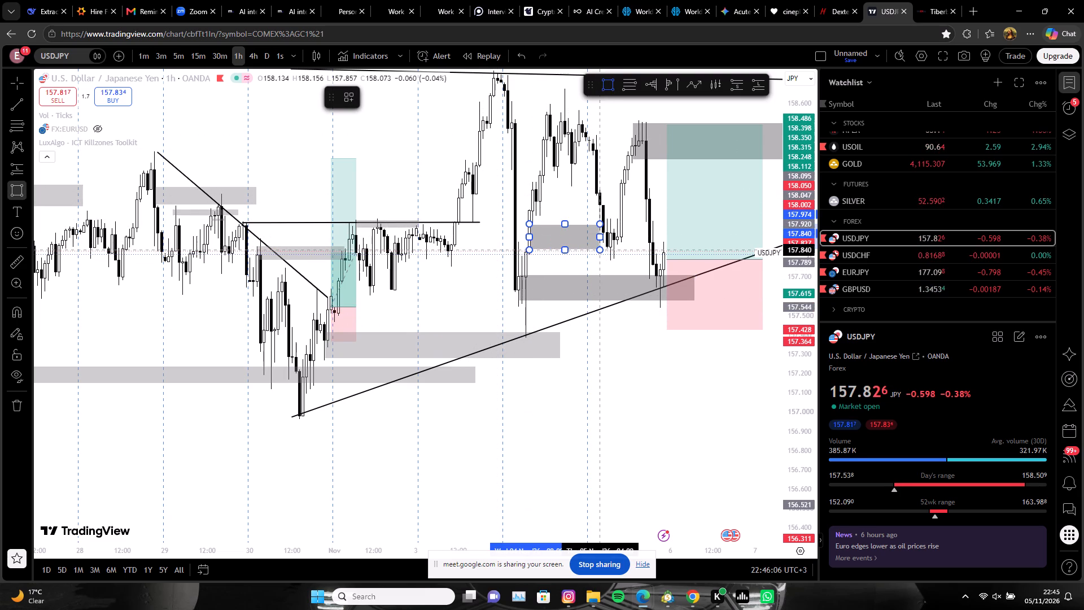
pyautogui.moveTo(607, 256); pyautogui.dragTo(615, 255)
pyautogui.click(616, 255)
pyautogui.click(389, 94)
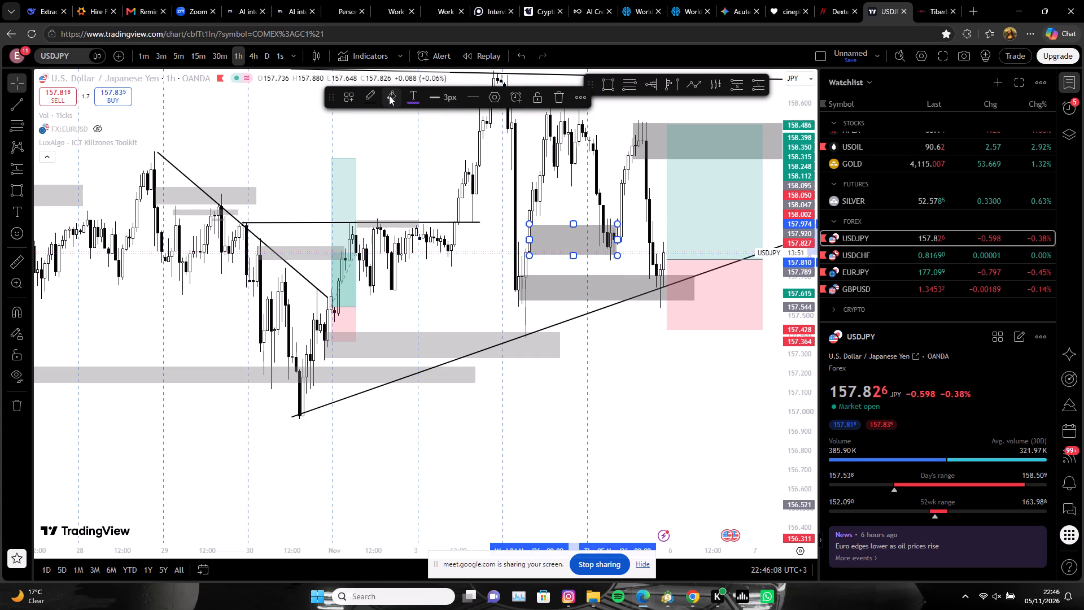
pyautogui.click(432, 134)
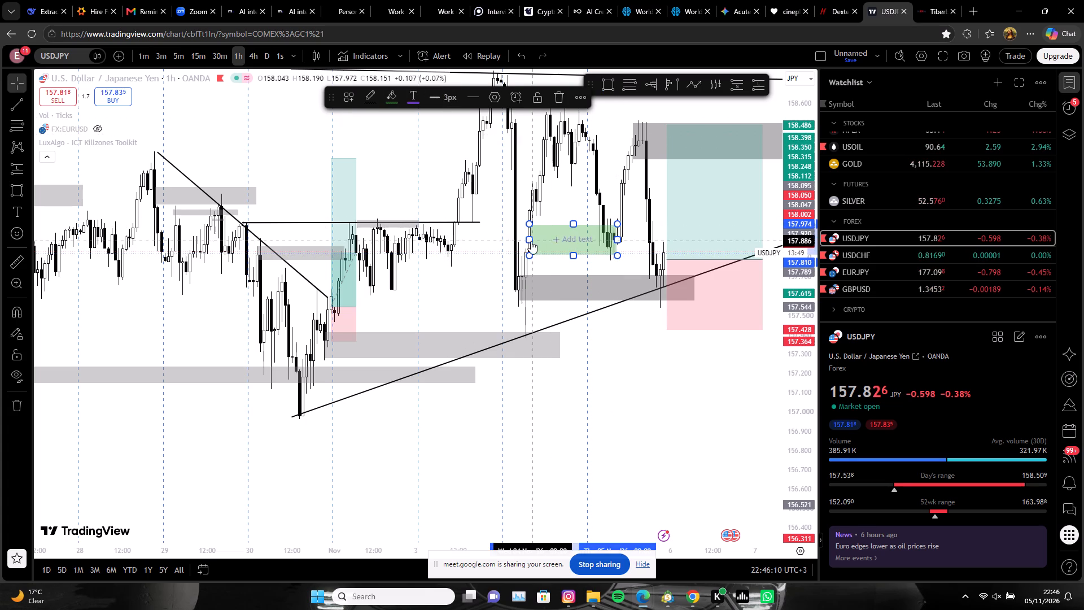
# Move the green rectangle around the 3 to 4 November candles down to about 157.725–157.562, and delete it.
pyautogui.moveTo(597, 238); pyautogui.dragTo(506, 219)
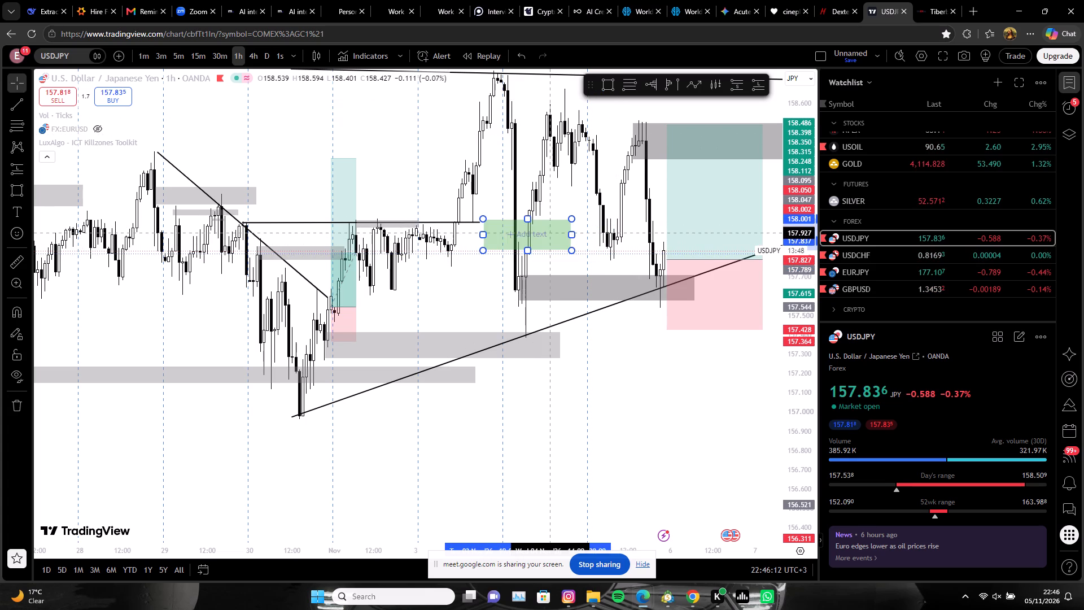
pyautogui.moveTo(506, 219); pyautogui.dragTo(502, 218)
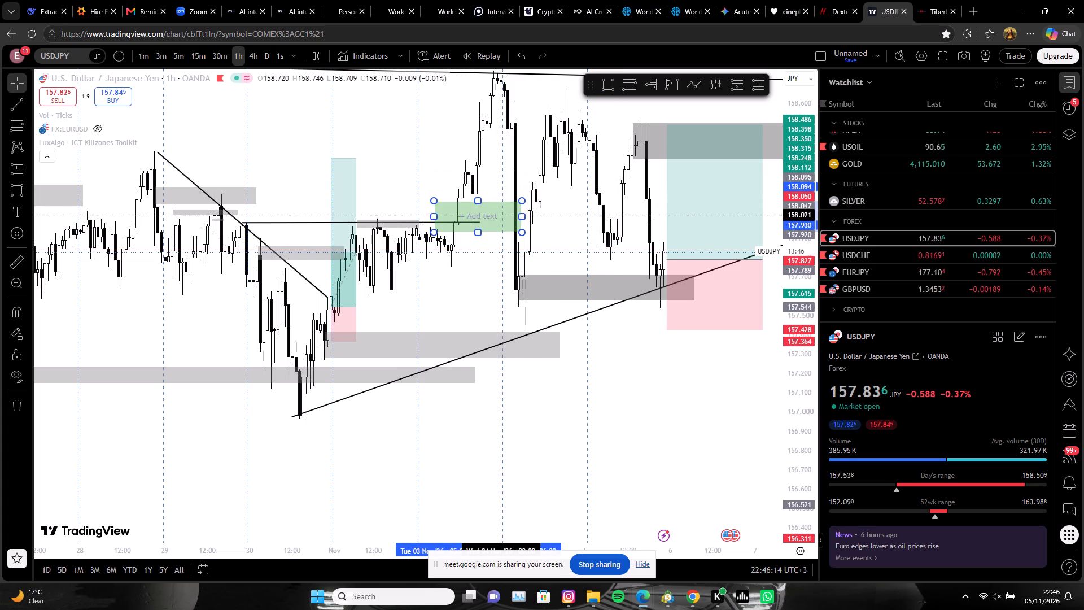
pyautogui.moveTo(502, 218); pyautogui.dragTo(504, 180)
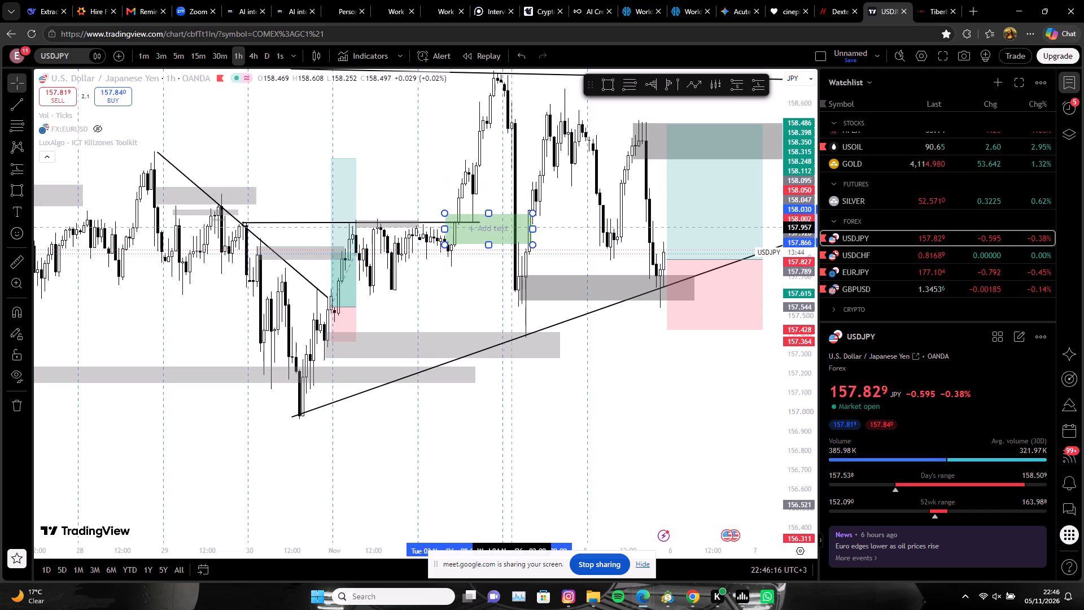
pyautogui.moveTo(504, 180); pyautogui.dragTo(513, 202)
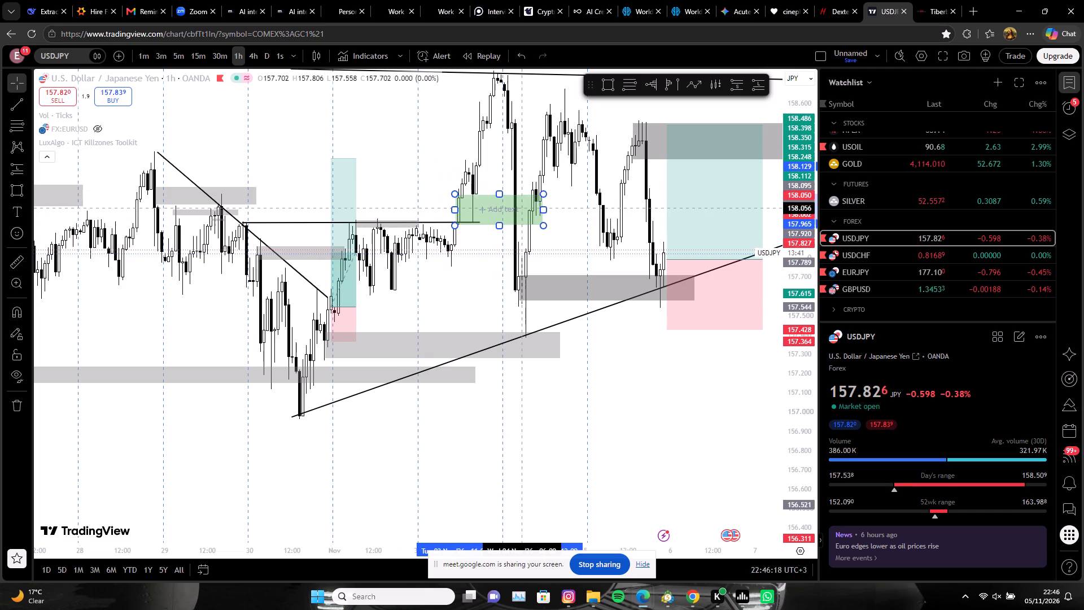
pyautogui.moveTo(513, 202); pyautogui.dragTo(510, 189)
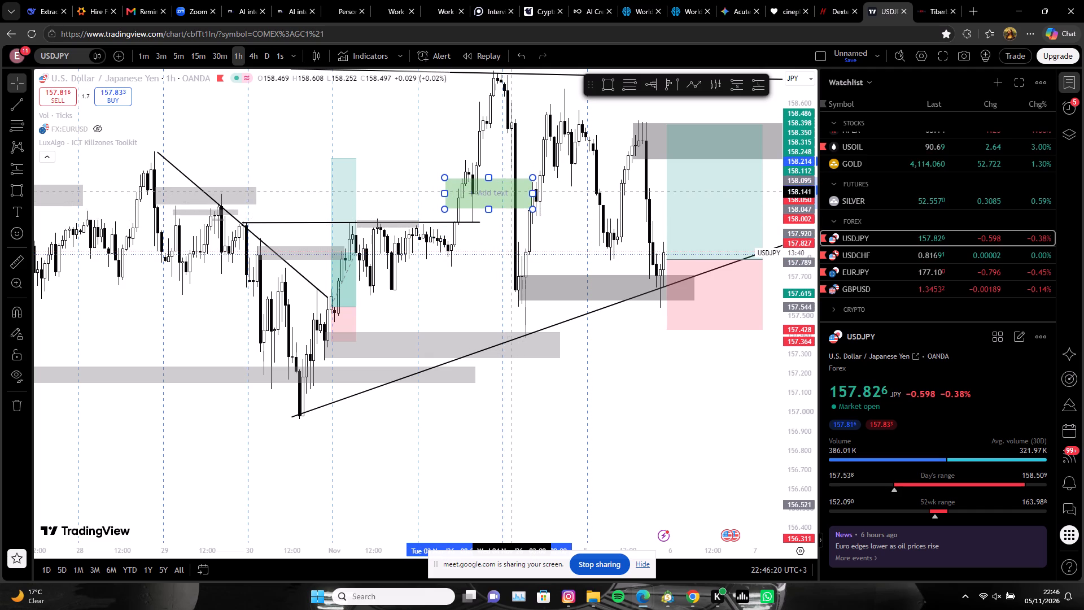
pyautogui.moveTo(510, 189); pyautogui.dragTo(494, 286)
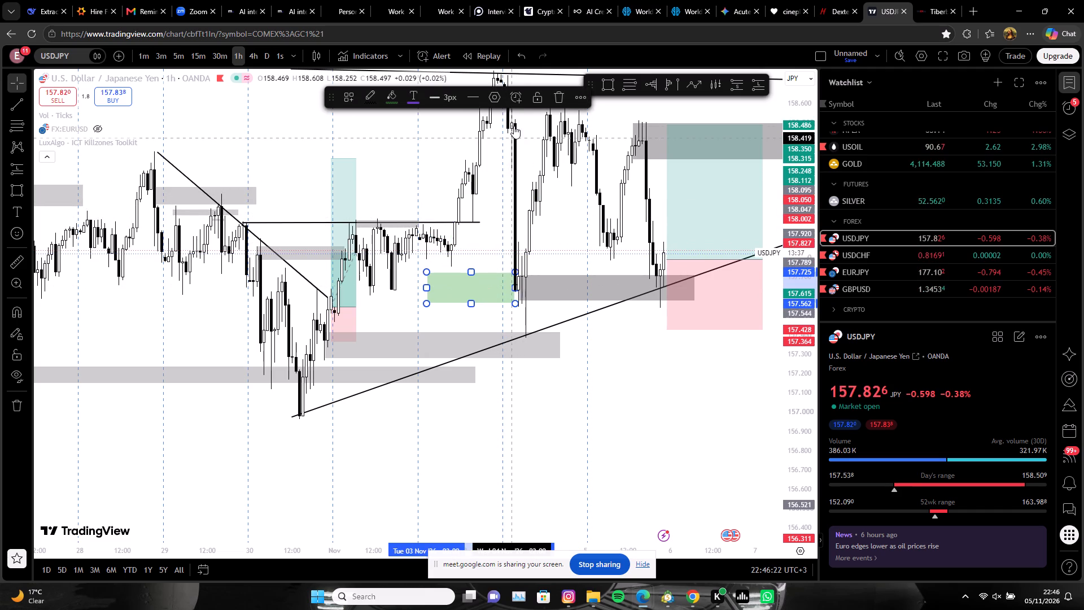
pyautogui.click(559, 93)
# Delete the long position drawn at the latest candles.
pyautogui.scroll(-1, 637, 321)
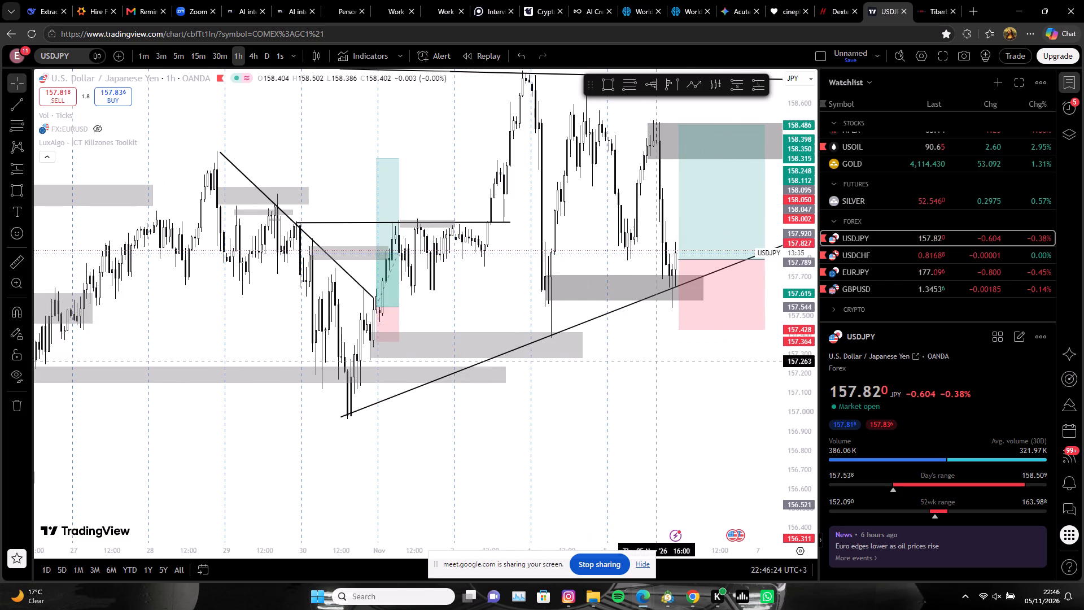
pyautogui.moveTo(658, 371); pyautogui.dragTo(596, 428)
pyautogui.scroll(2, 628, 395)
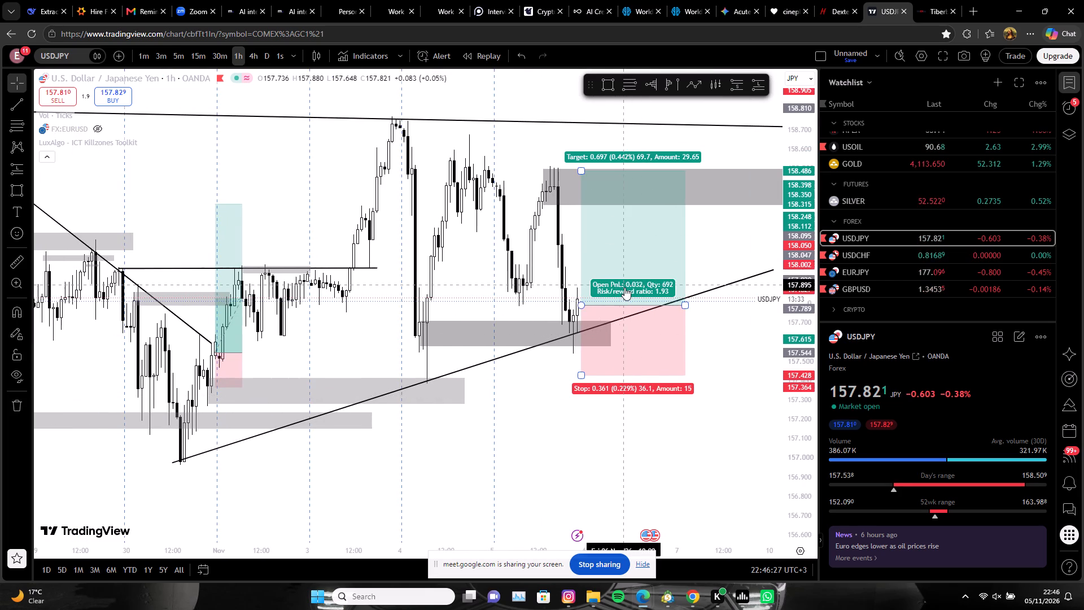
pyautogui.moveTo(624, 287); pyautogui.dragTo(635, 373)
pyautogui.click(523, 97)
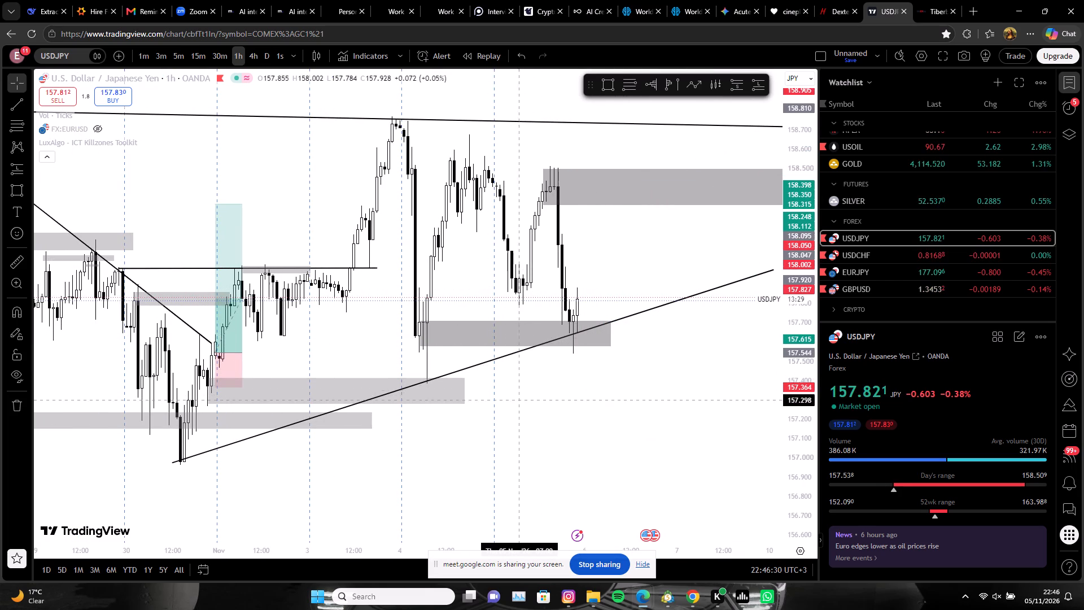
# On the 30-minute chart, extend the lower edge of the grey zone under the latest lows to about 157.50.
pyautogui.scroll(-3, 352, 338)
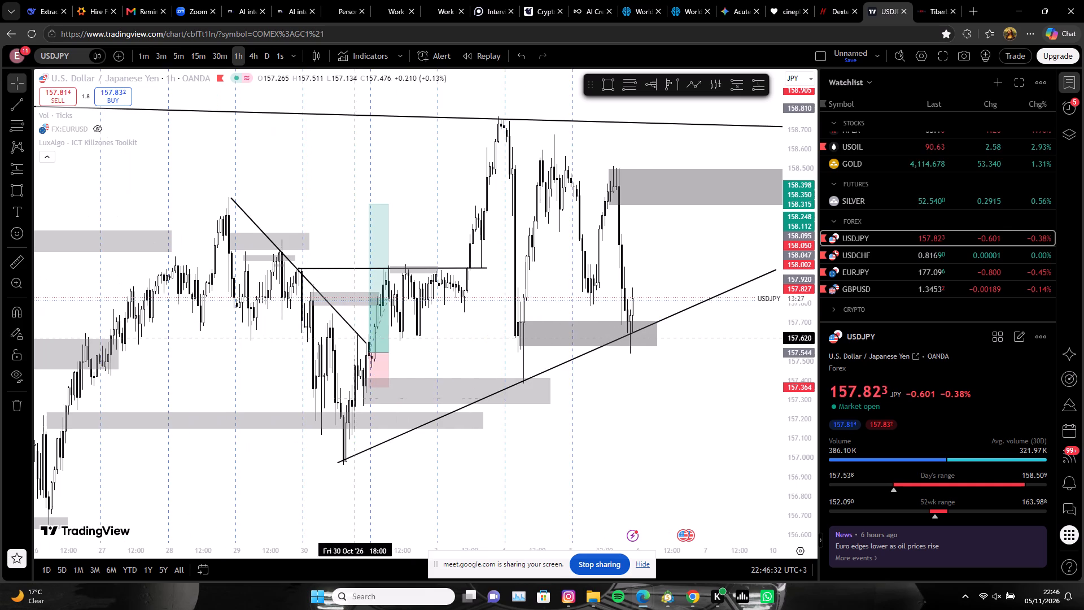
pyautogui.scroll(2, 596, 398)
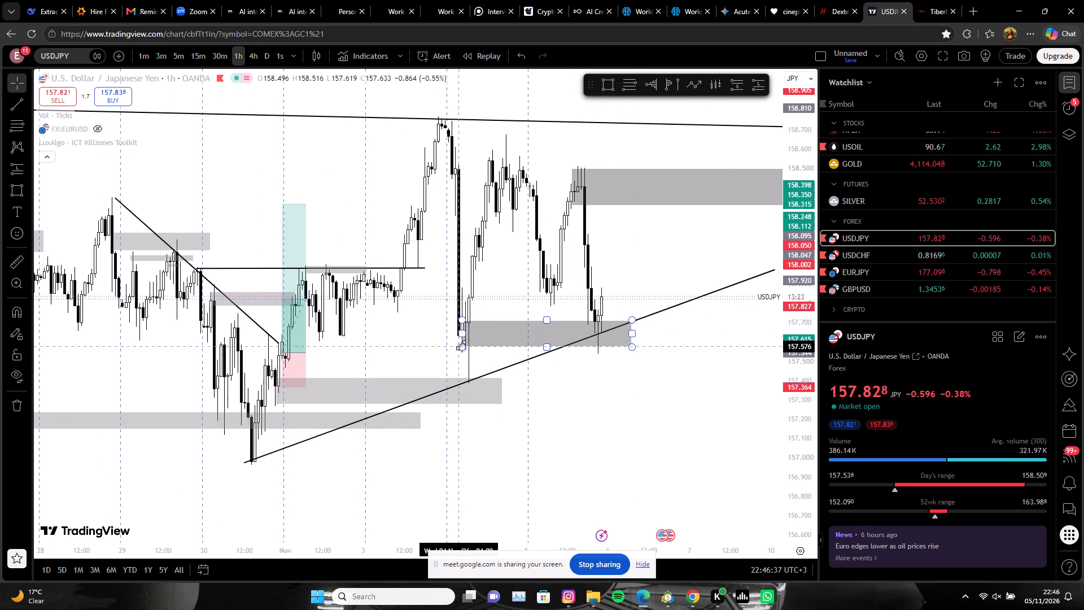
pyautogui.click(461, 345)
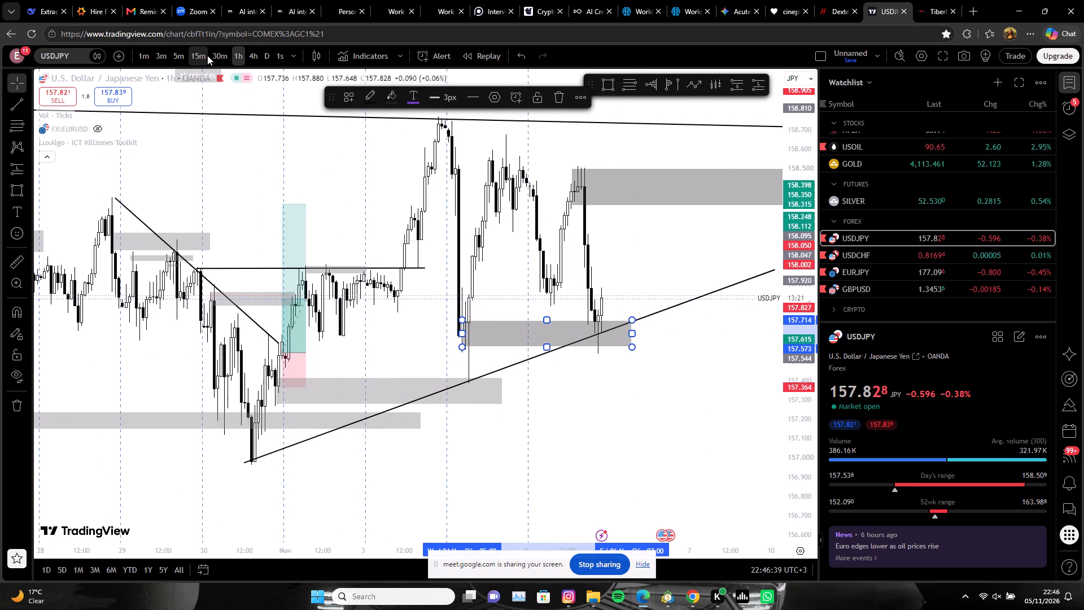
pyautogui.scroll(2, 793, 417)
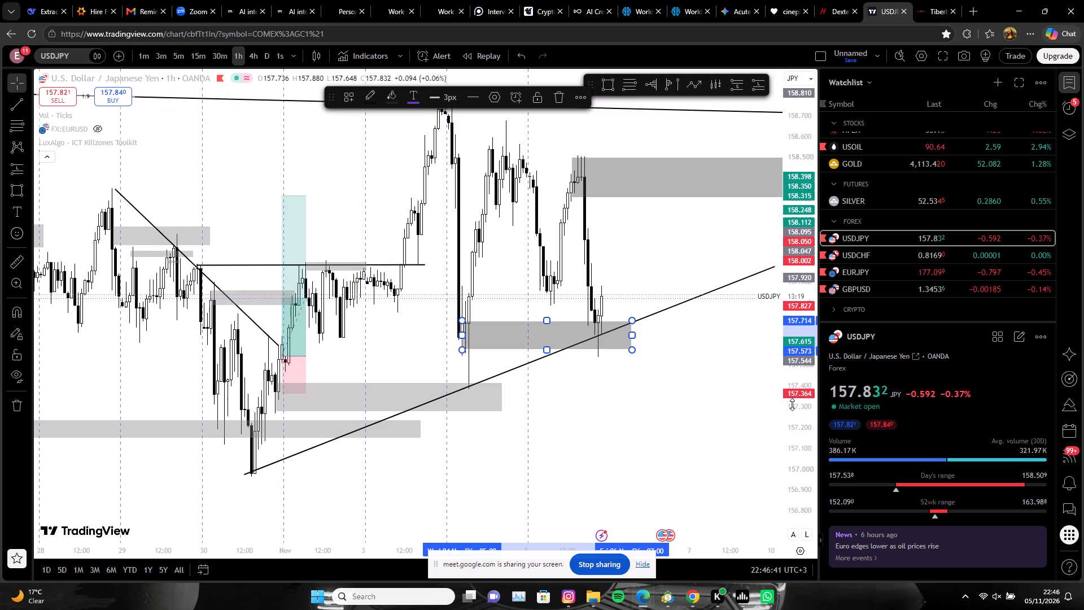
pyautogui.scroll(1, 792, 403)
pyautogui.click(208, 53)
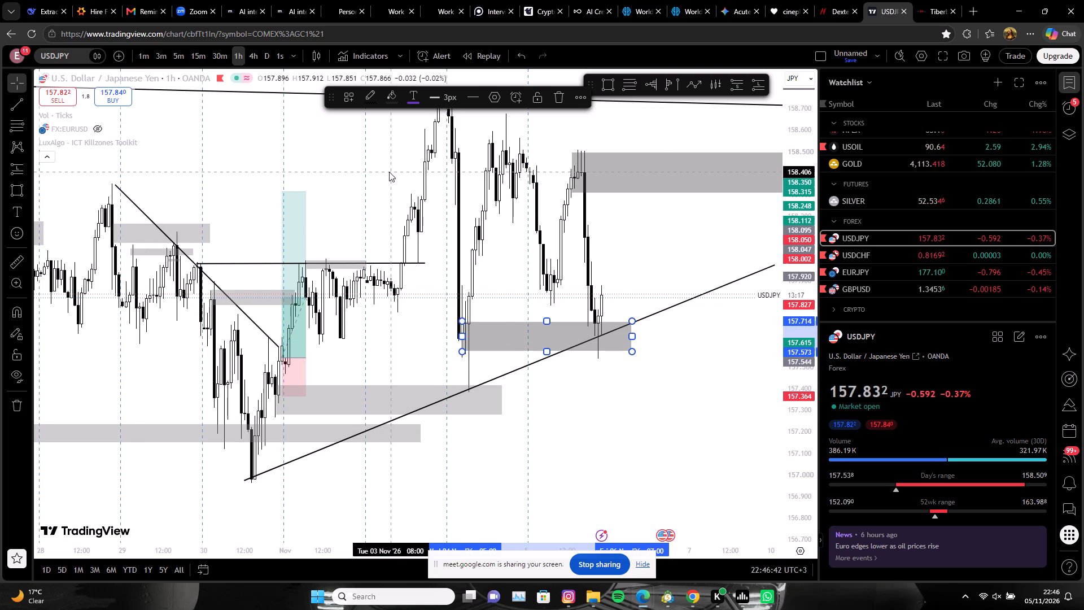
pyautogui.click(218, 57)
pyautogui.scroll(-1, 606, 300)
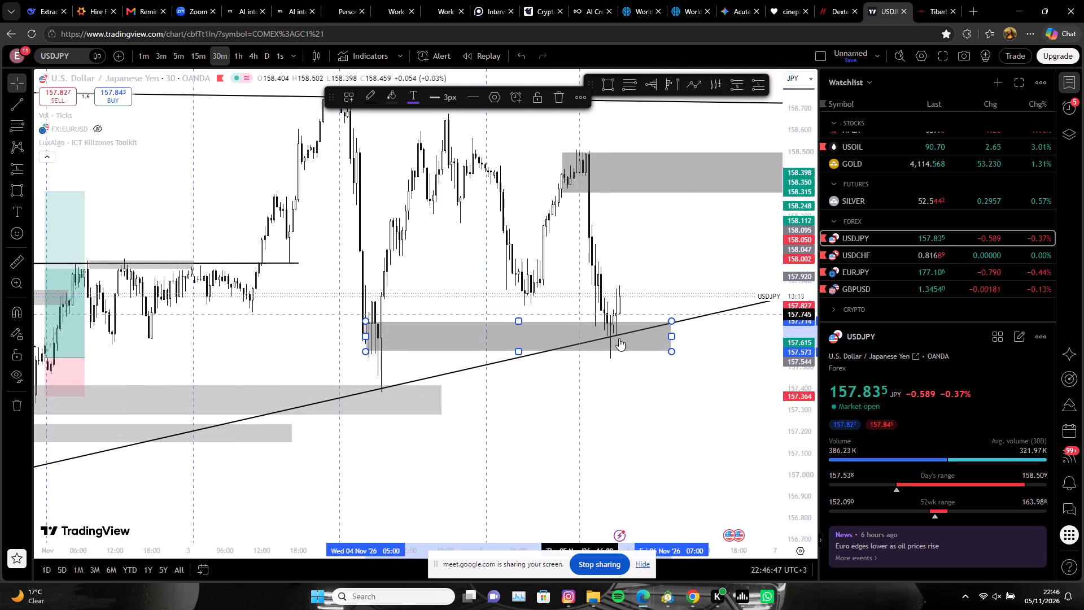
pyautogui.moveTo(672, 355); pyautogui.dragTo(675, 366)
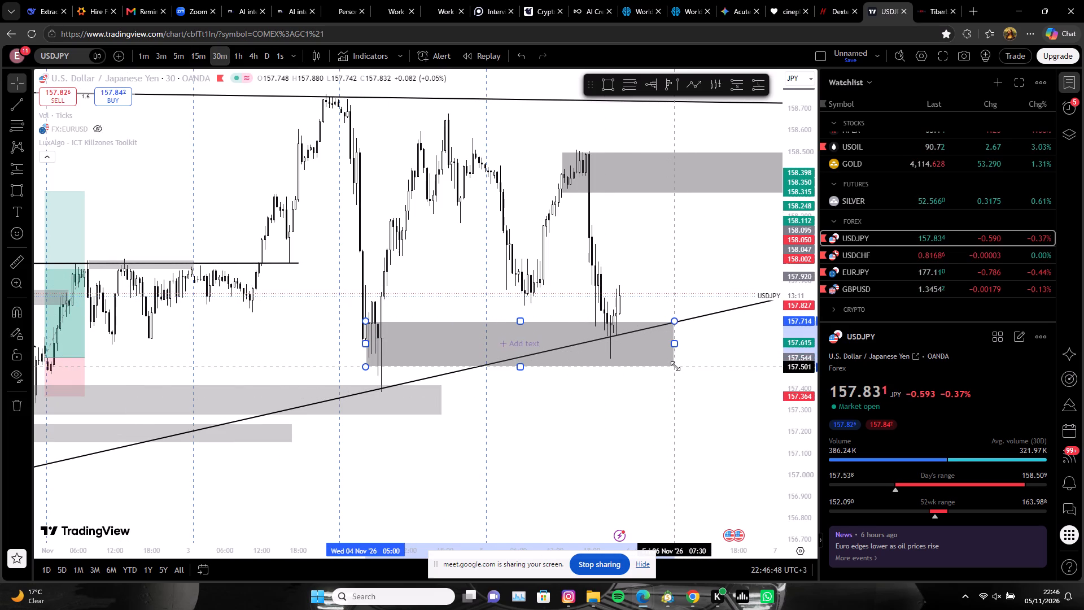
pyautogui.moveTo(675, 366); pyautogui.dragTo(675, 365)
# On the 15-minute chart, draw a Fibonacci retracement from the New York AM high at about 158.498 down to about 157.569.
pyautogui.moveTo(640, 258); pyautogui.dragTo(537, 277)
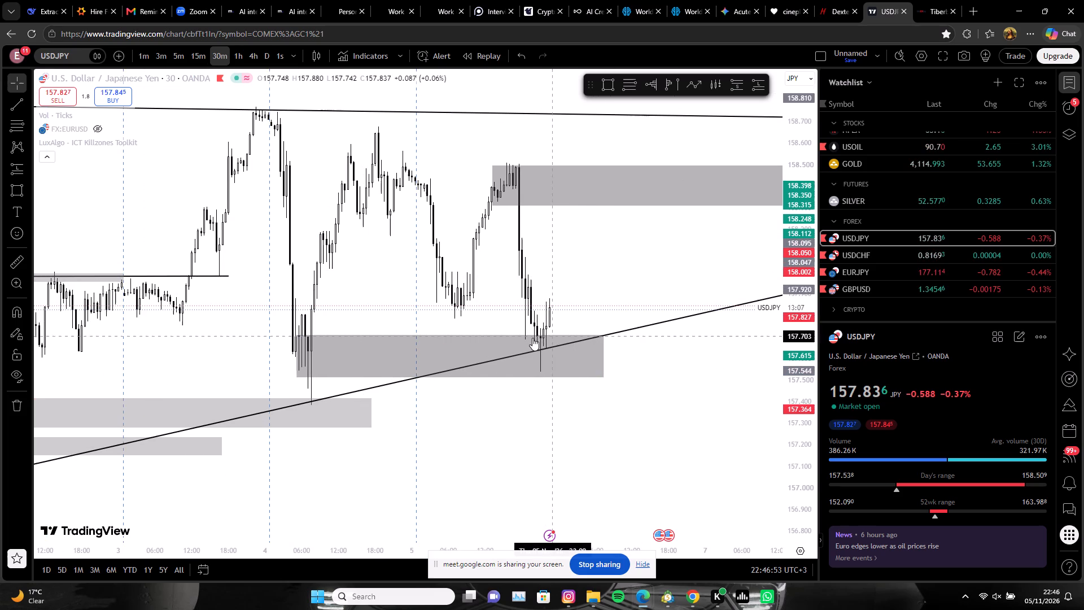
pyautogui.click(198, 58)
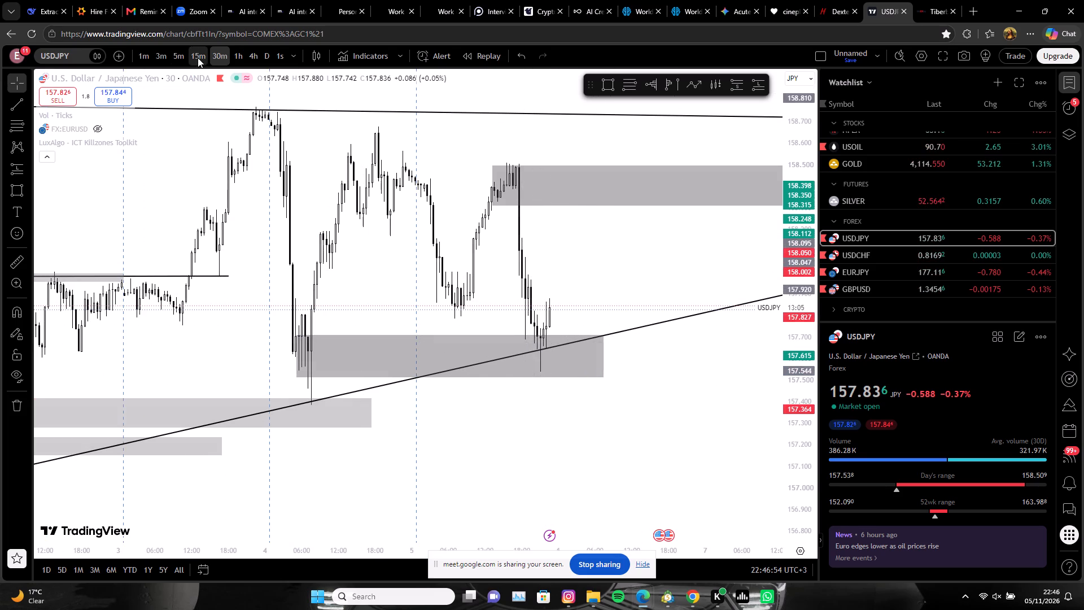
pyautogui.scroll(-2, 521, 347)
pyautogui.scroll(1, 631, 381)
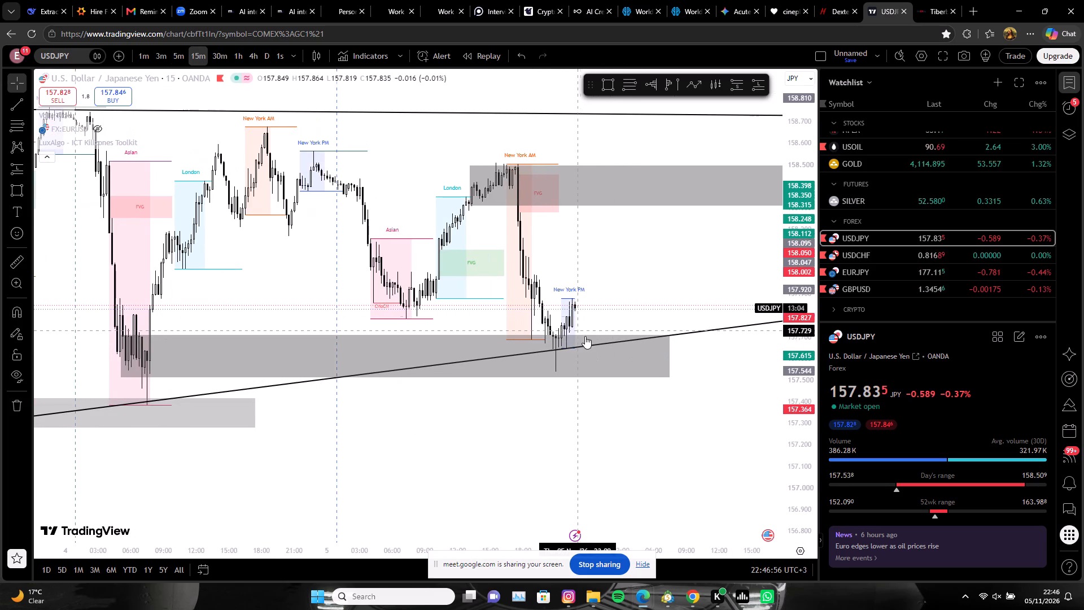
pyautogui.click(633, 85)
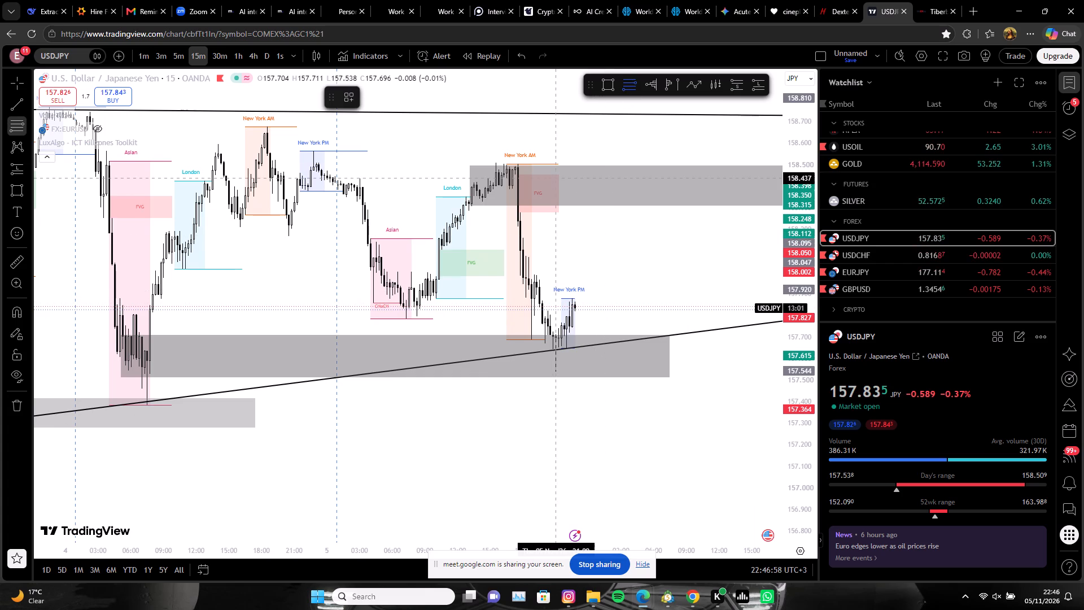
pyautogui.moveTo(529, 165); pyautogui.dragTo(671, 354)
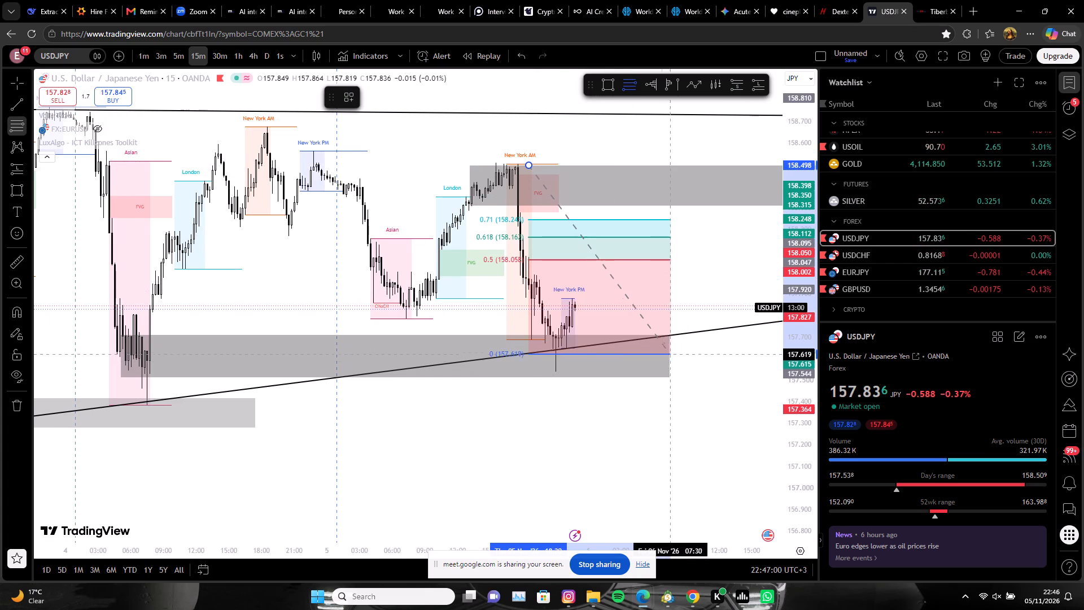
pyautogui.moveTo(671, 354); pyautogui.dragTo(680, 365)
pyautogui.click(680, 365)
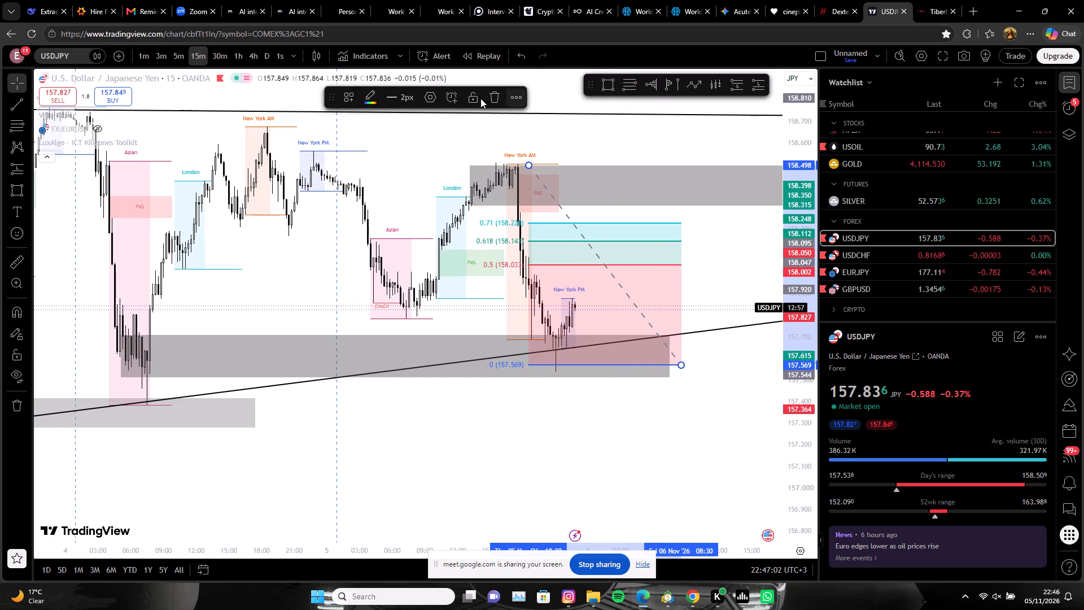
# Draw a green rectangle from about 158.136 to 158.020 between the retracement's 0.618 and 0.5 levels, ahead of the latest candles.
pyautogui.click(19, 105)
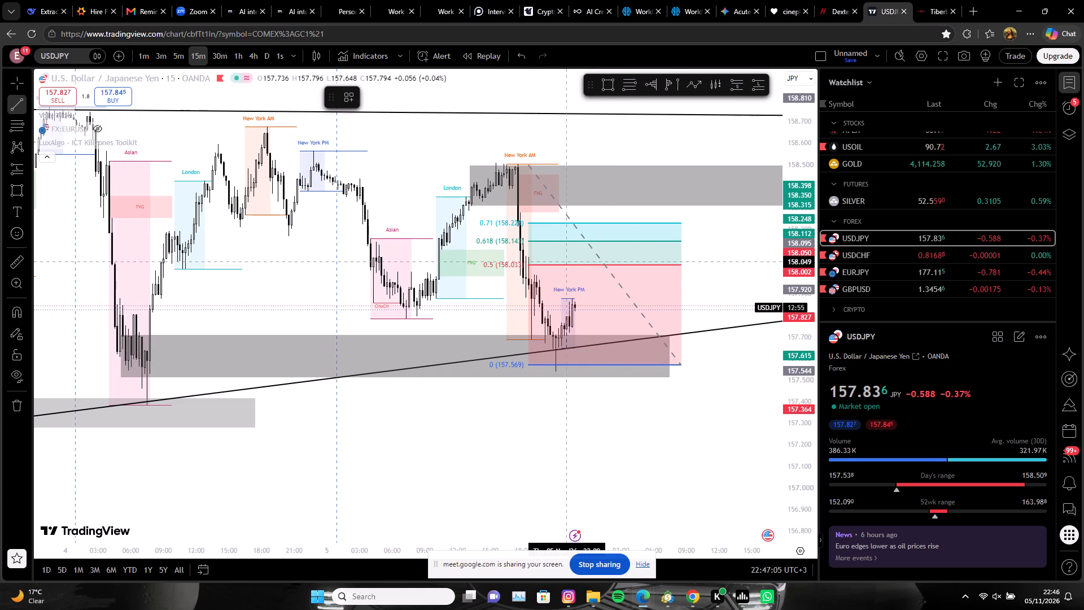
pyautogui.click(607, 87)
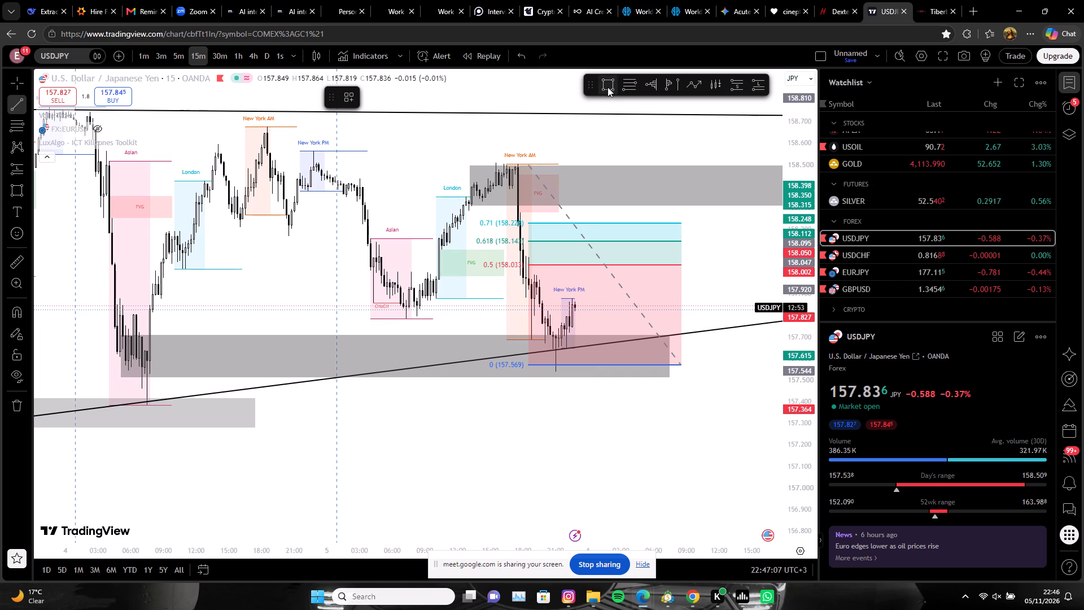
pyautogui.moveTo(591, 243); pyautogui.dragTo(624, 268)
pyautogui.click(624, 268)
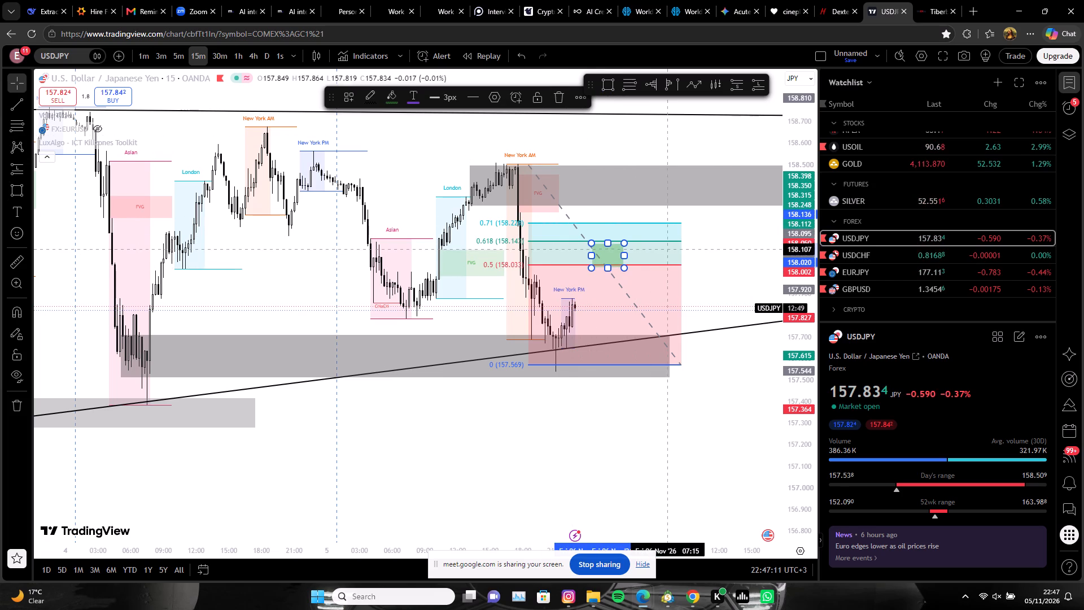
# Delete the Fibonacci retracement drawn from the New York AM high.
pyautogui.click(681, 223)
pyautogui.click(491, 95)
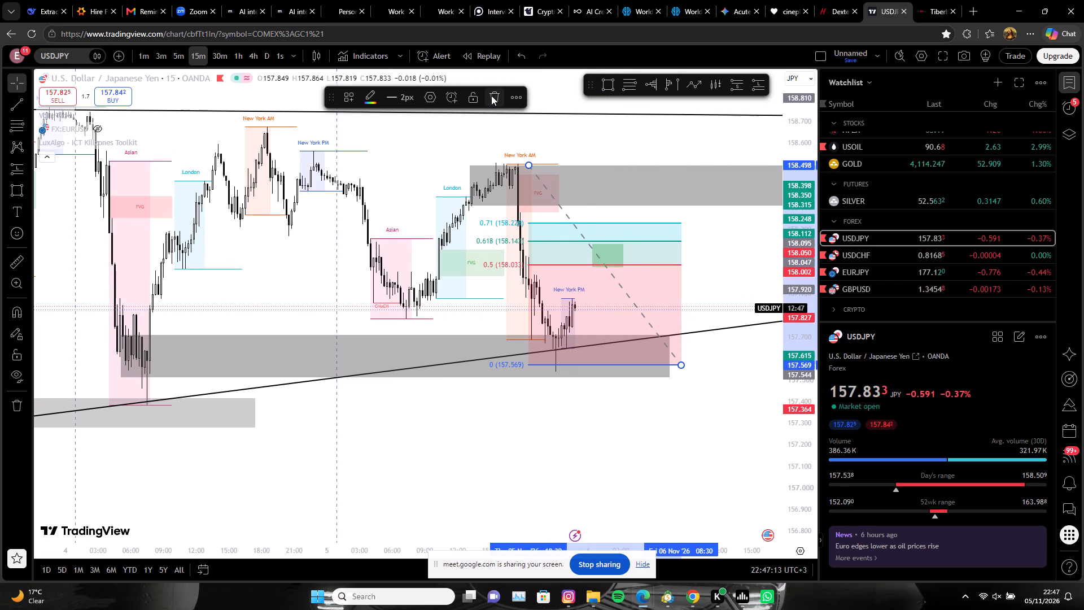
# Switch the USDJPY chart to the 3-minute timeframe for the New York PM candles.
pyautogui.scroll(-1, 658, 295)
pyautogui.scroll(1, 682, 301)
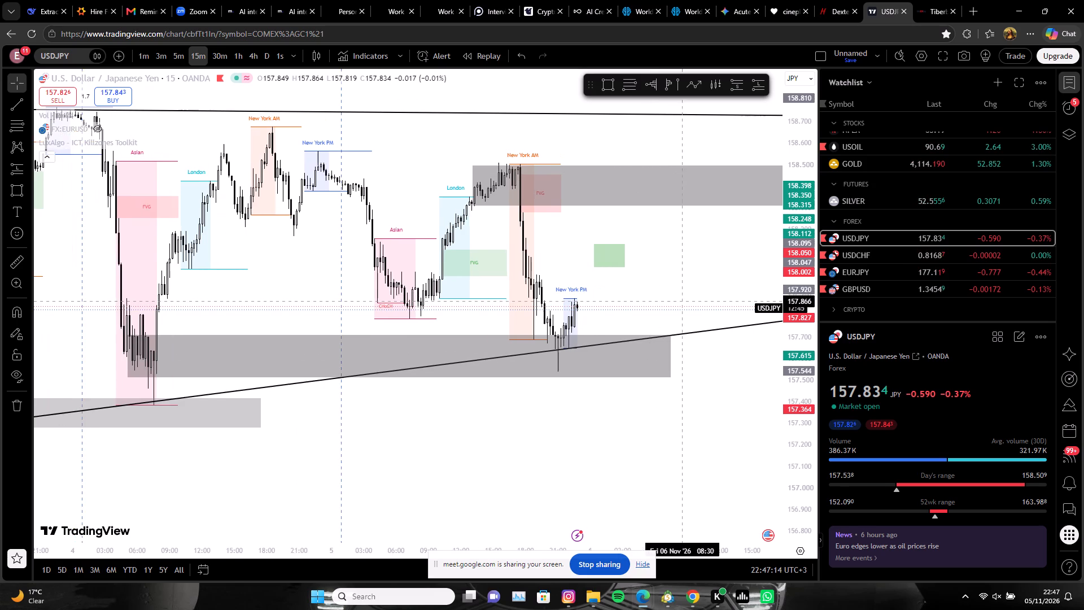
pyautogui.scroll(1, 683, 302)
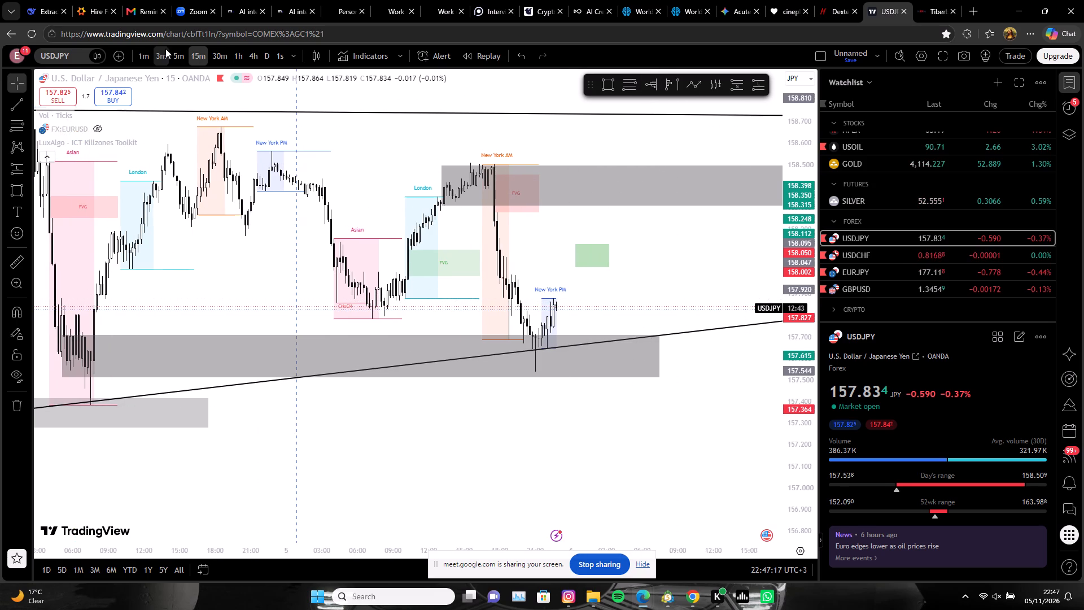
pyautogui.click(169, 54)
pyautogui.scroll(-4, 516, 311)
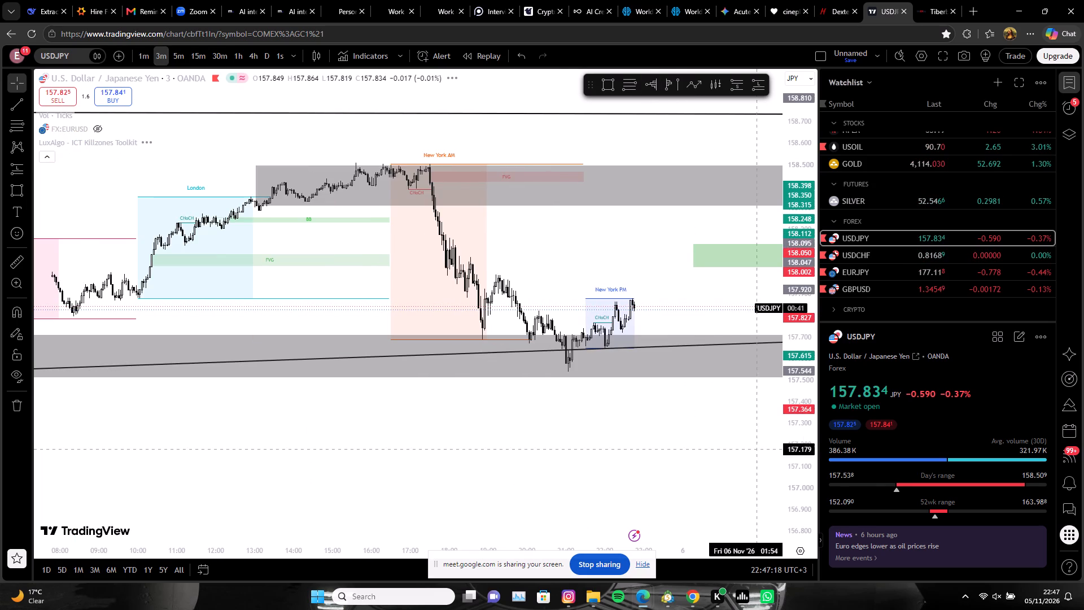
pyautogui.moveTo(814, 491); pyautogui.dragTo(803, 311)
pyautogui.moveTo(680, 277); pyautogui.dragTo(460, 291)
pyautogui.scroll(2, 530, 319)
pyautogui.moveTo(499, 325); pyautogui.dragTo(562, 333)
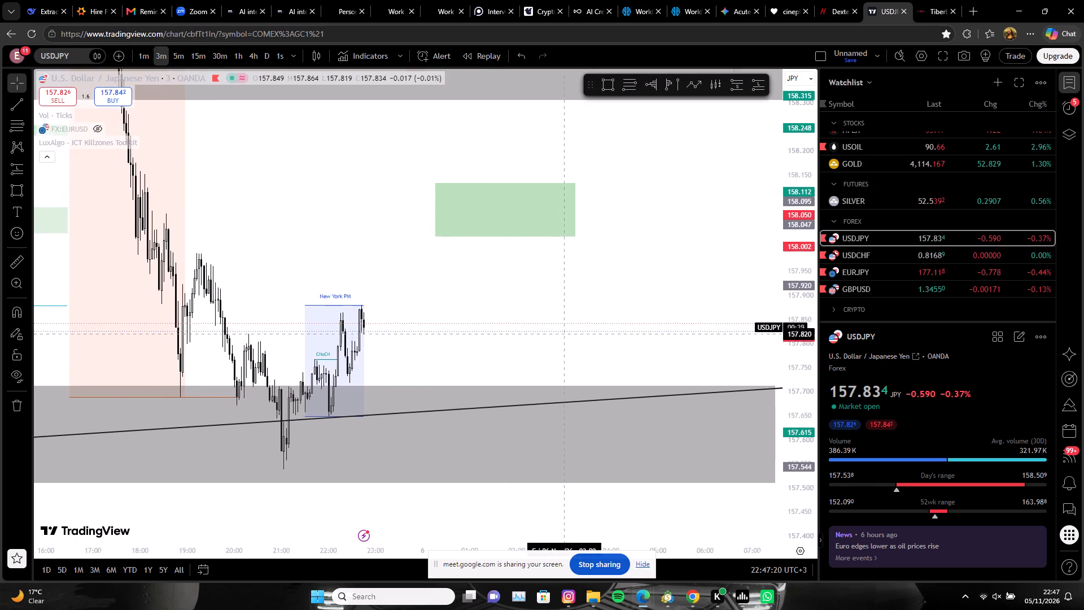
pyautogui.moveTo(465, 327); pyautogui.dragTo(558, 343)
pyautogui.moveTo(505, 338); pyautogui.dragTo(532, 347)
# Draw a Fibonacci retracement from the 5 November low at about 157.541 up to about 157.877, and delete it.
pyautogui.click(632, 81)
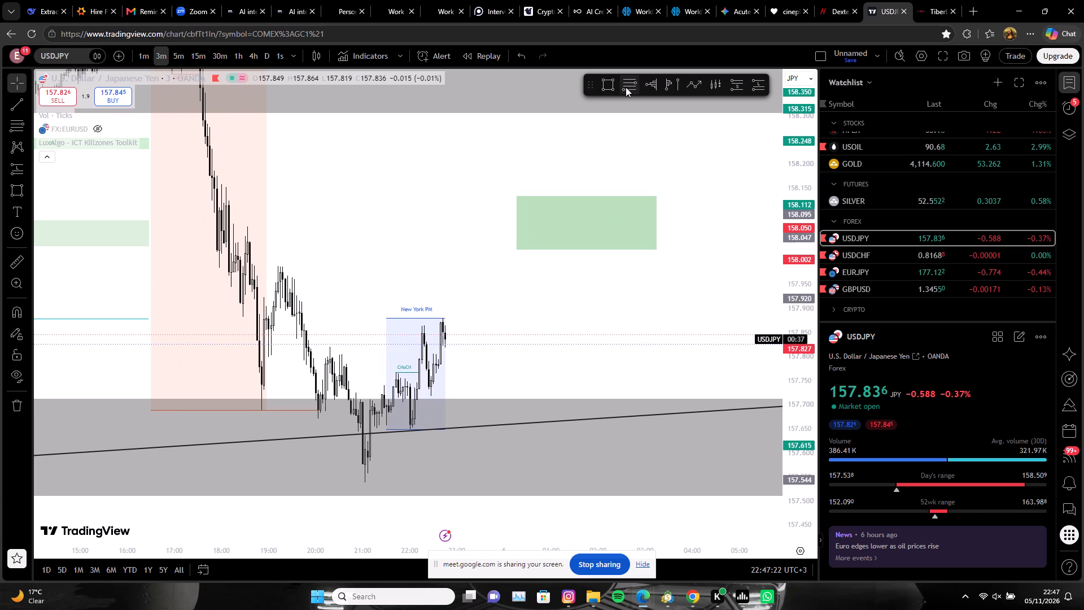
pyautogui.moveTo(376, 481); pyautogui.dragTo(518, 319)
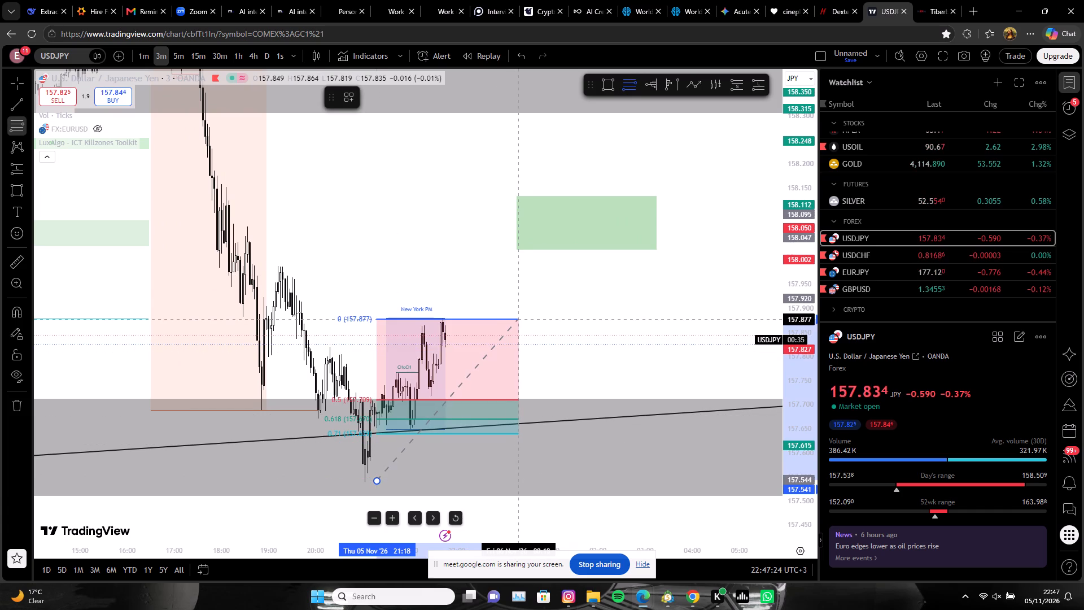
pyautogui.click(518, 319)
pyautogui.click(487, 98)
# Place a long position ahead of the latest candles with entry about 157.733 and target about 157.927.
pyautogui.click(759, 82)
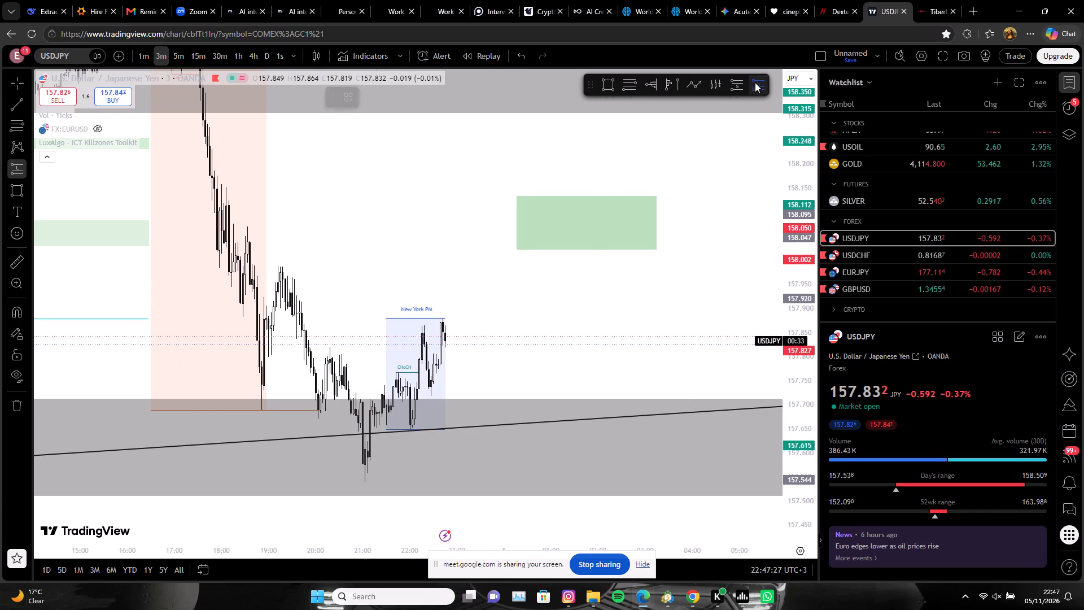
pyautogui.click(473, 399)
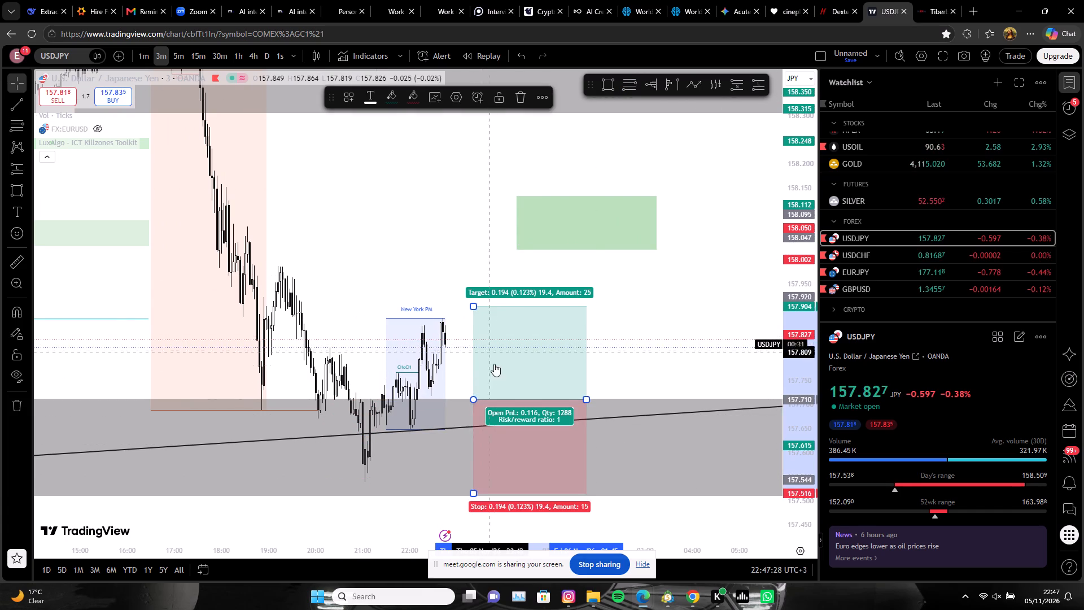
pyautogui.moveTo(494, 365); pyautogui.dragTo(540, 354)
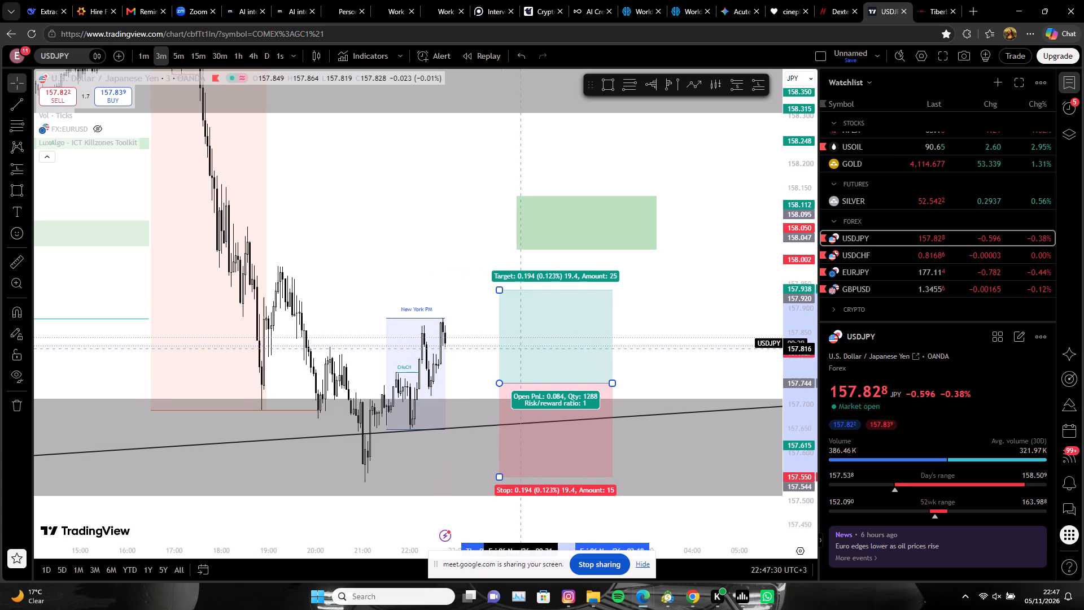
# Draw a green rectangle from about 157.754 to 157.72, starting at the 22:27 pullback low and extending past the latest candle.
pyautogui.scroll(3, 429, 369)
pyautogui.moveTo(797, 469); pyautogui.dragTo(810, 360)
pyautogui.moveTo(646, 402); pyautogui.dragTo(802, 332)
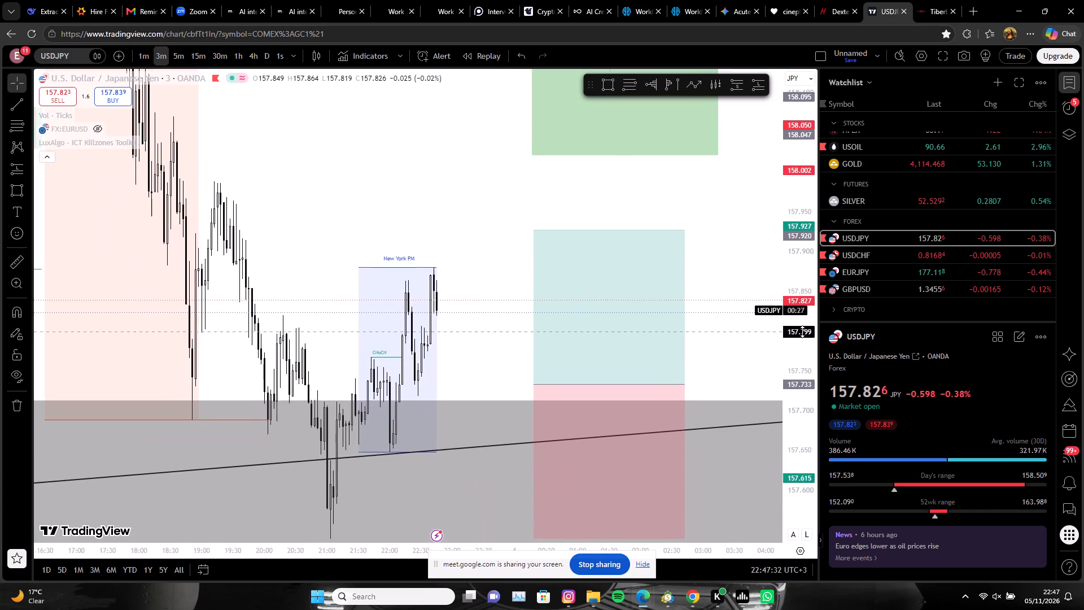
pyautogui.scroll(4, 529, 356)
pyautogui.moveTo(371, 357); pyautogui.dragTo(454, 366)
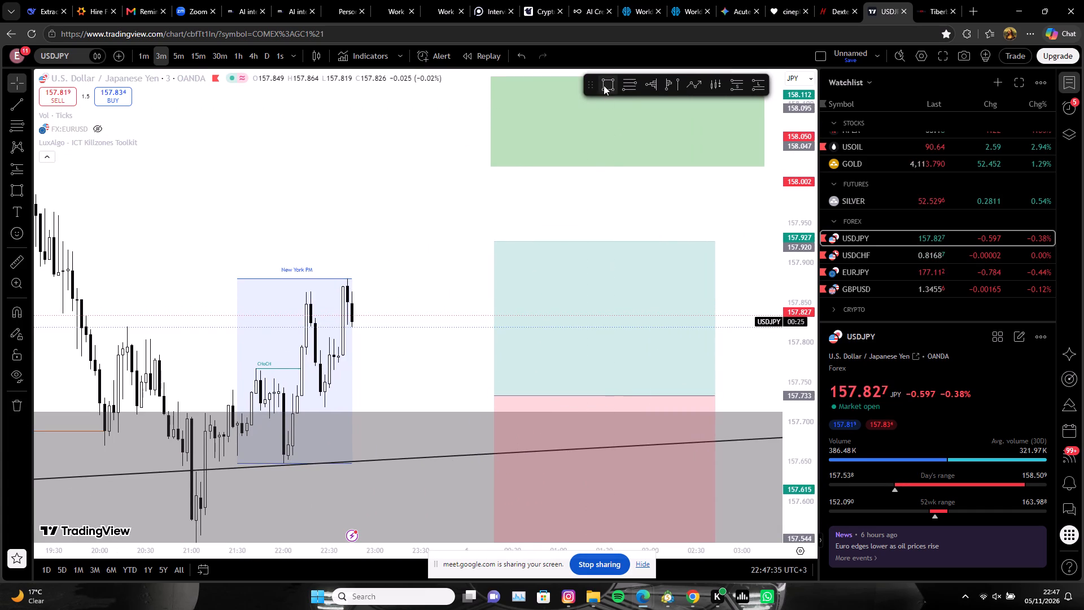
pyautogui.click(604, 85)
pyautogui.moveTo(325, 378); pyautogui.dragTo(528, 402)
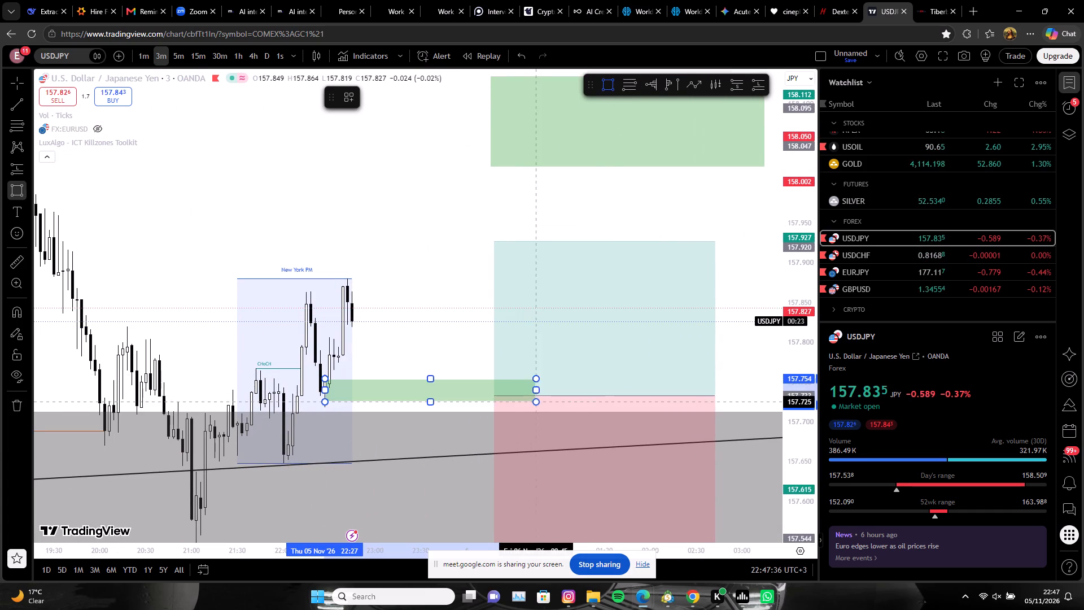
pyautogui.moveTo(528, 402); pyautogui.dragTo(510, 407)
pyautogui.moveTo(510, 407); pyautogui.dragTo(517, 407)
# Move the long position further ahead and up to entry about 157.813, stop about 157.619 and target about 158.007.
pyautogui.moveTo(539, 374); pyautogui.dragTo(653, 310)
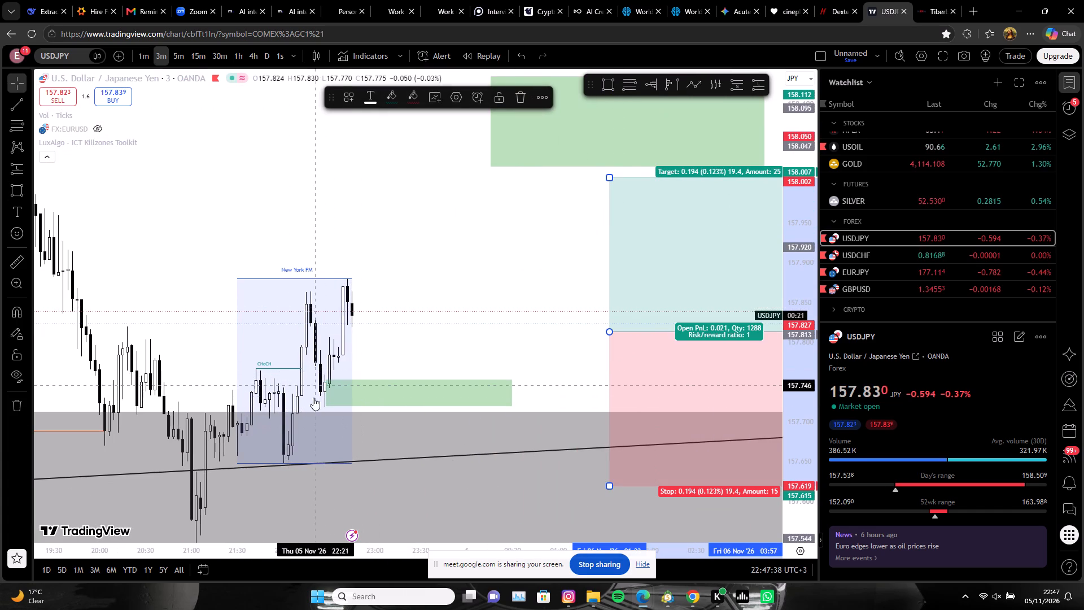
# Draw a second green rectangle from about 157.678 to 157.647, starting at the 22:03 low and crossing the rising trendline.
pyautogui.moveTo(409, 339); pyautogui.dragTo(425, 264)
pyautogui.click(606, 91)
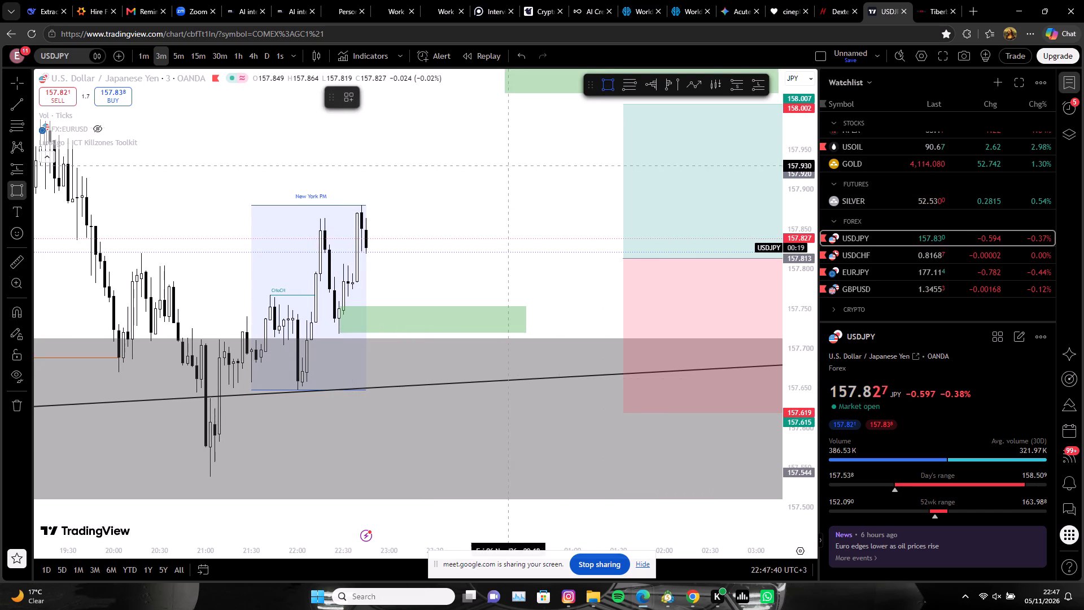
pyautogui.moveTo(300, 366); pyautogui.dragTo(517, 390)
pyautogui.click(517, 390)
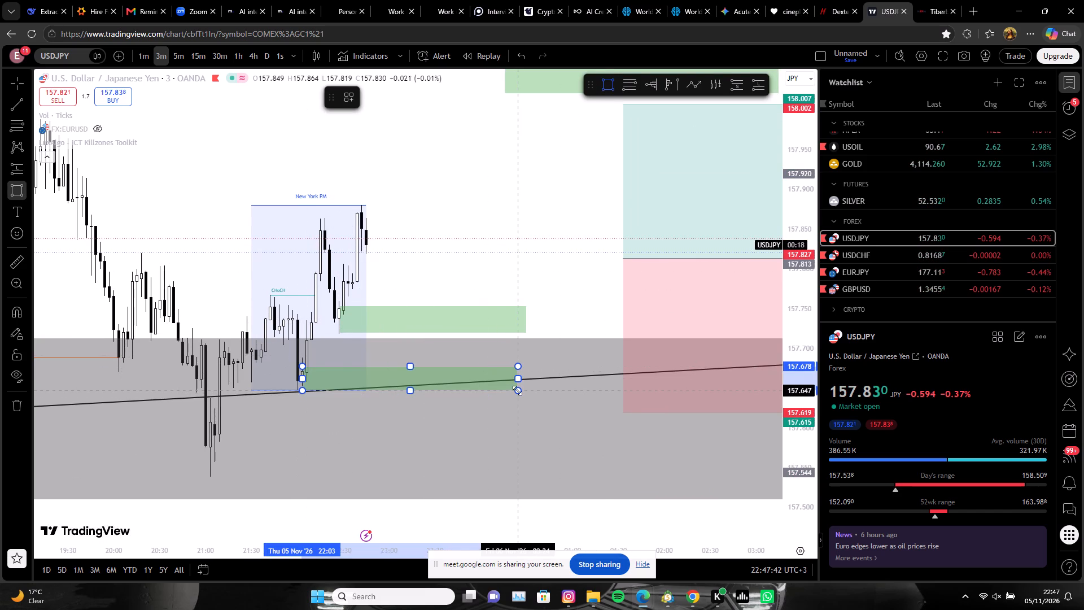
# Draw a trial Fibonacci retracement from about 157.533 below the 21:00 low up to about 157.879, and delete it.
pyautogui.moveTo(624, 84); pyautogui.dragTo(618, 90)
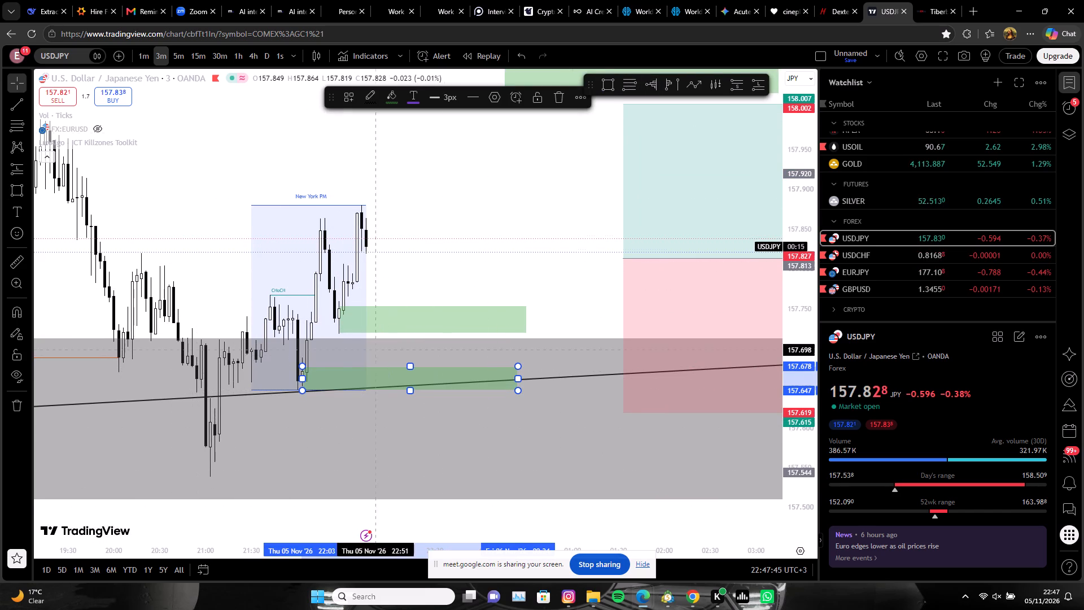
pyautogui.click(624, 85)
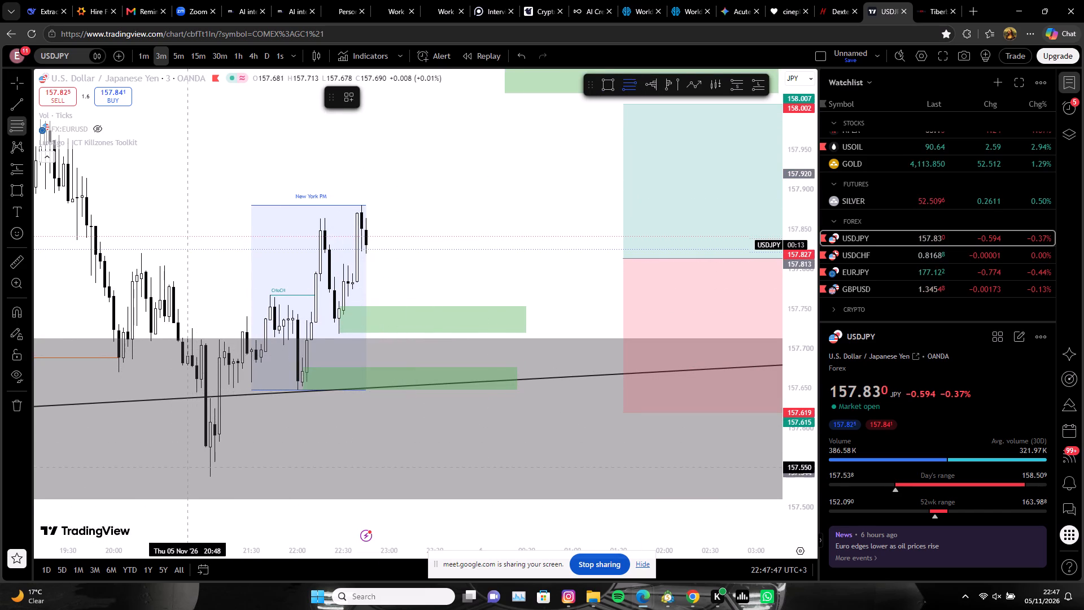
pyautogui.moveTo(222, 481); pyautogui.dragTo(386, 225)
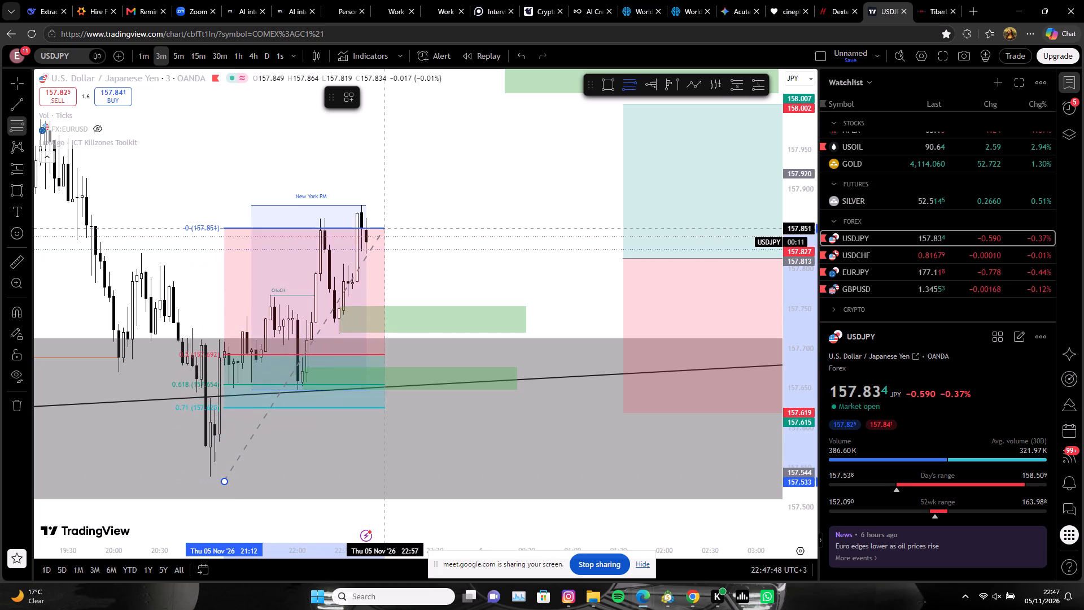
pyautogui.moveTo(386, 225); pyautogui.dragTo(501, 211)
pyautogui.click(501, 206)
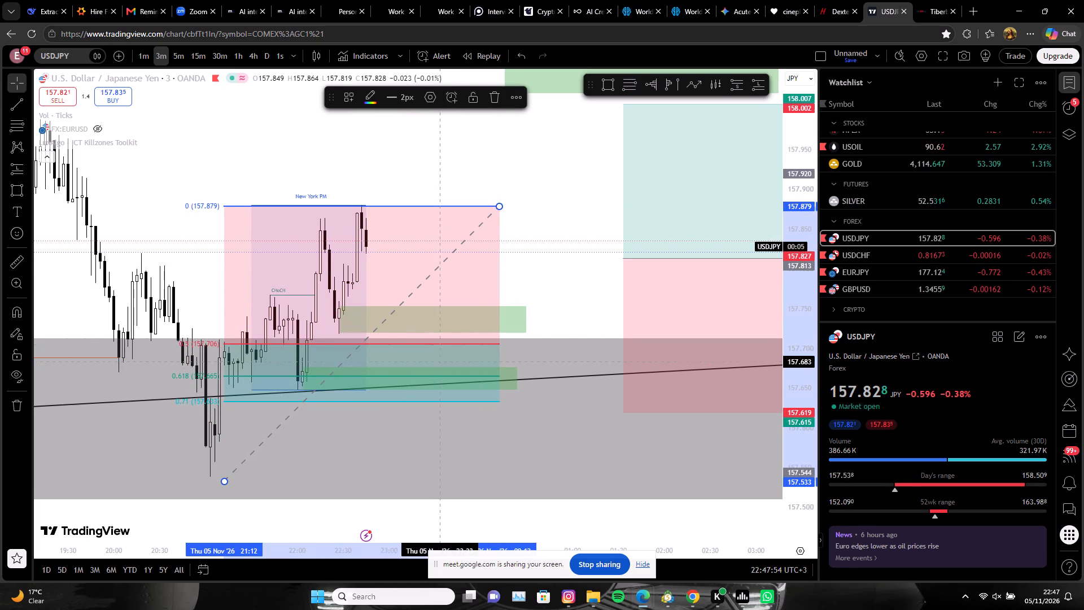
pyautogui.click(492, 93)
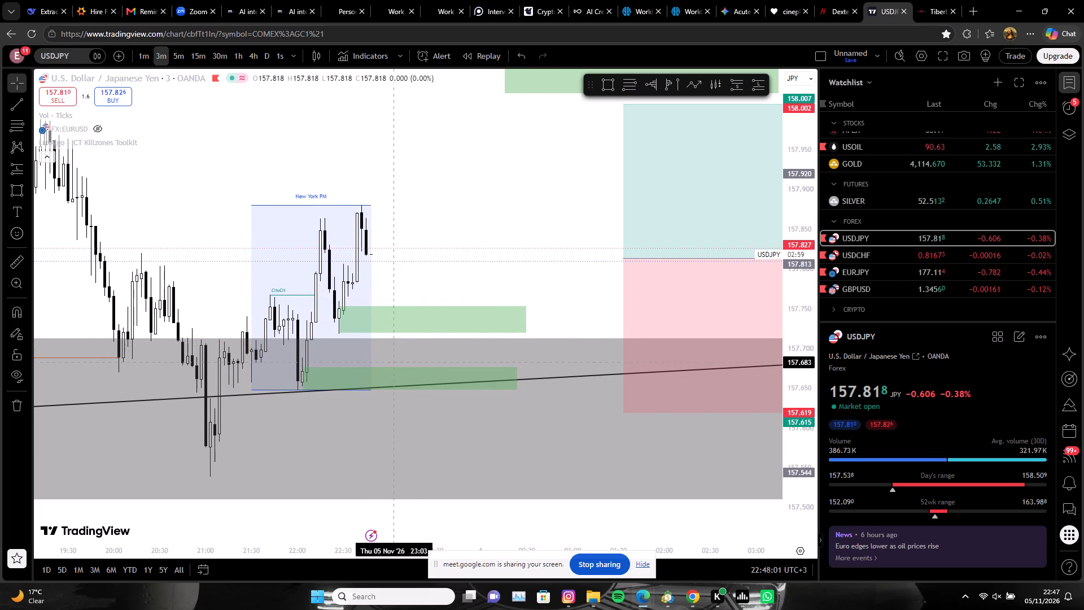
# Extend the upper green rectangle's start back in time to just before the 22:03 low.
pyautogui.scroll(-1, 510, 256)
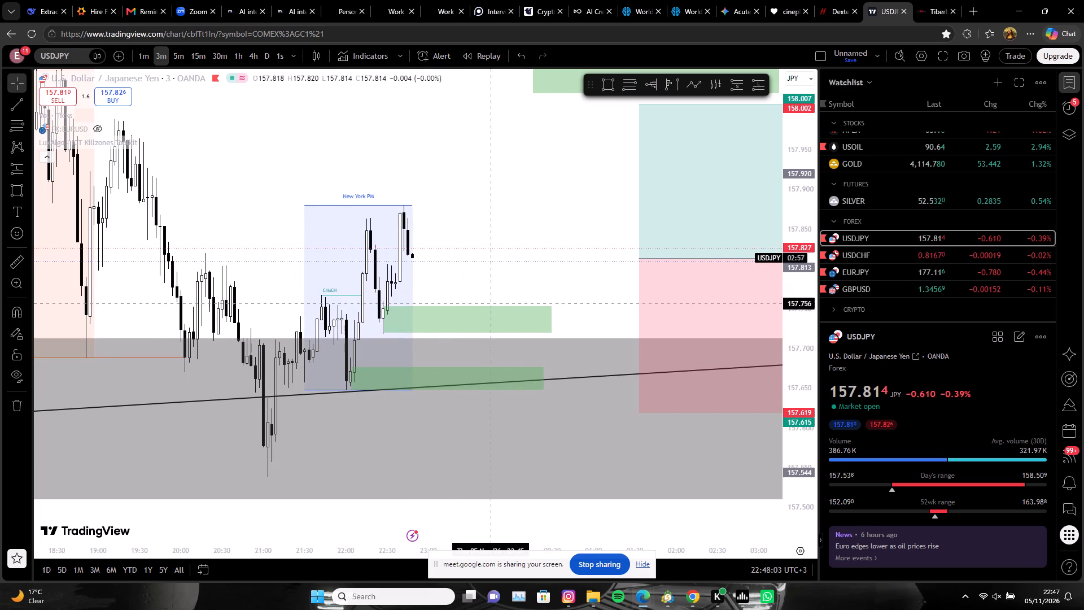
pyautogui.moveTo(365, 453); pyautogui.dragTo(630, 409)
pyautogui.scroll(2, 520, 402)
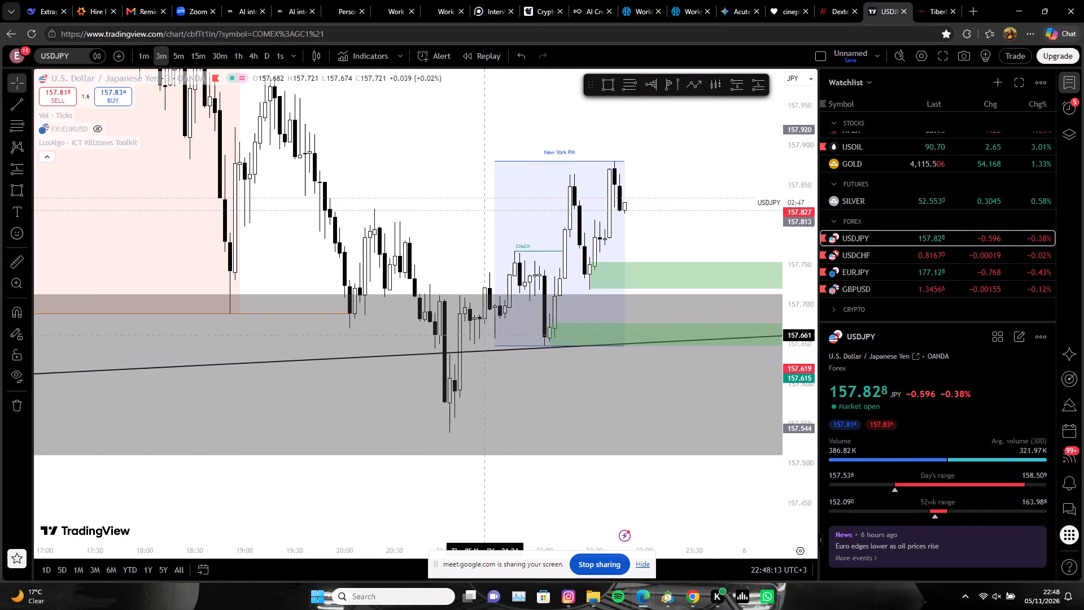
pyautogui.moveTo(491, 339); pyautogui.dragTo(408, 382)
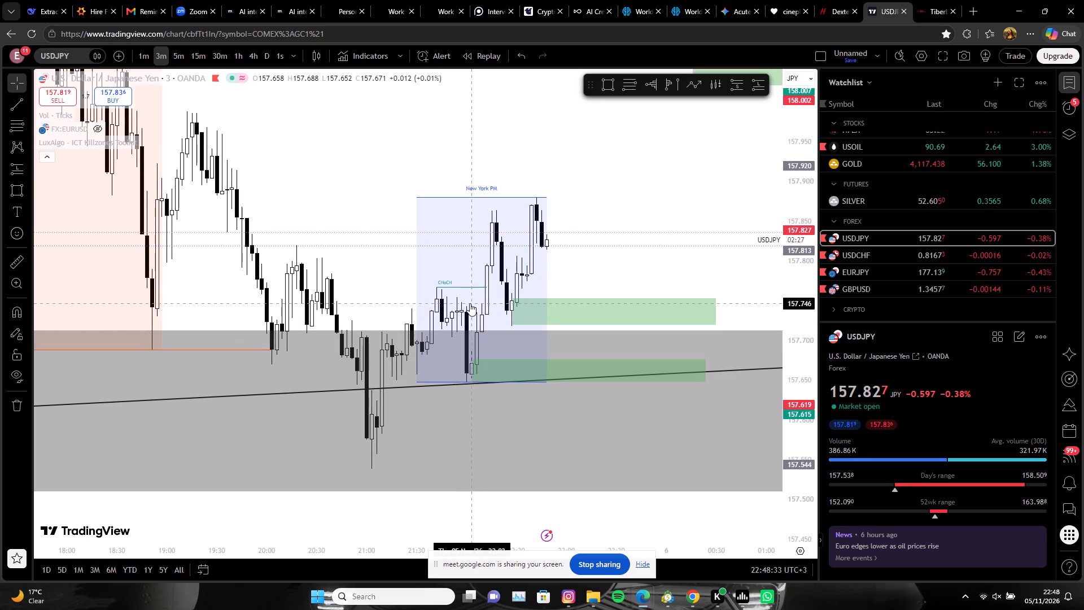
pyautogui.moveTo(512, 309); pyautogui.dragTo(461, 318)
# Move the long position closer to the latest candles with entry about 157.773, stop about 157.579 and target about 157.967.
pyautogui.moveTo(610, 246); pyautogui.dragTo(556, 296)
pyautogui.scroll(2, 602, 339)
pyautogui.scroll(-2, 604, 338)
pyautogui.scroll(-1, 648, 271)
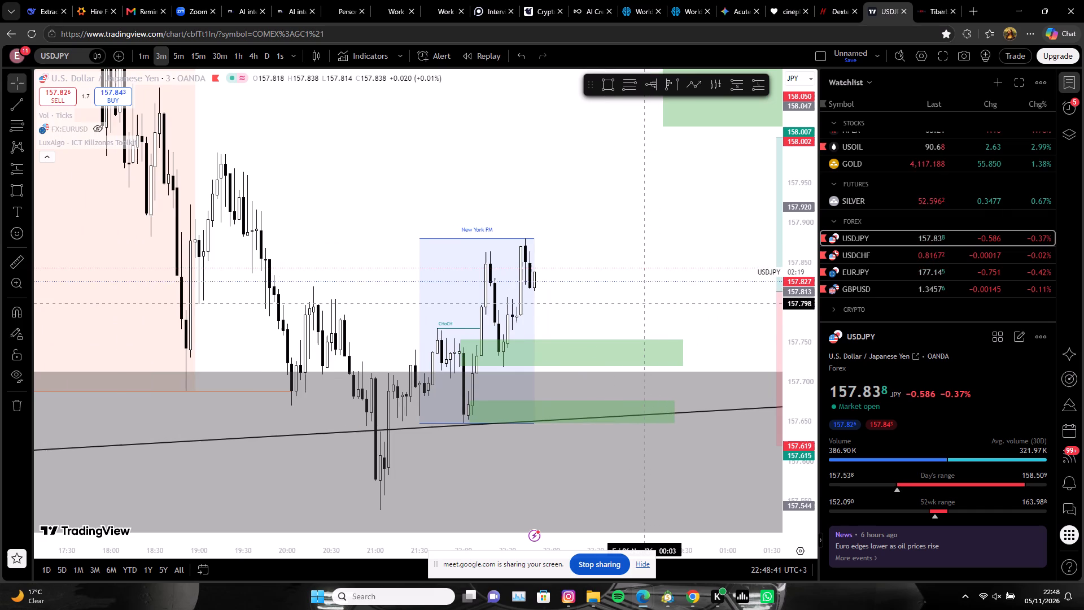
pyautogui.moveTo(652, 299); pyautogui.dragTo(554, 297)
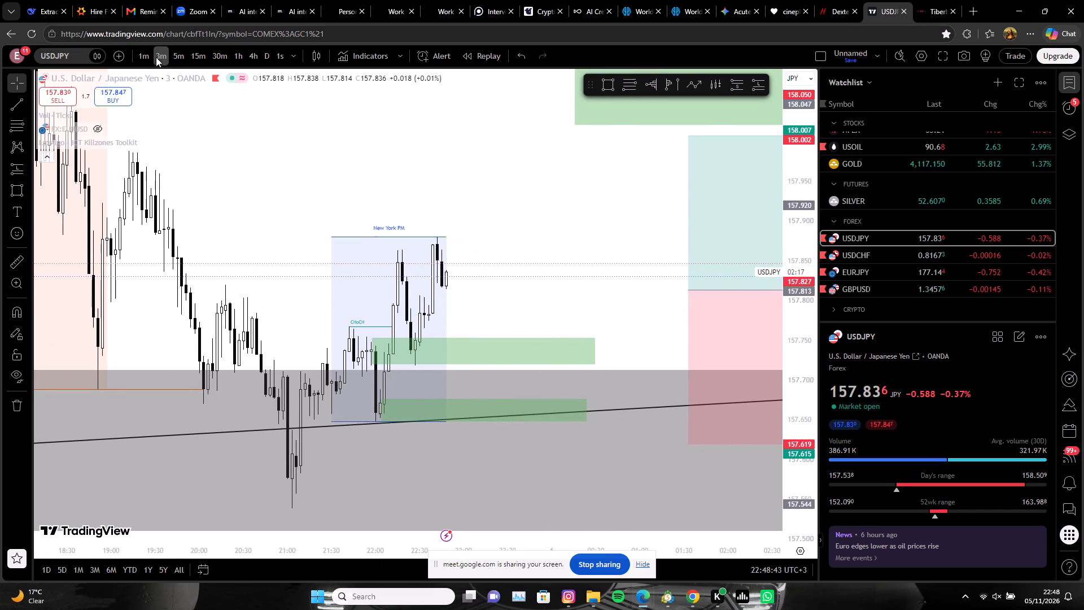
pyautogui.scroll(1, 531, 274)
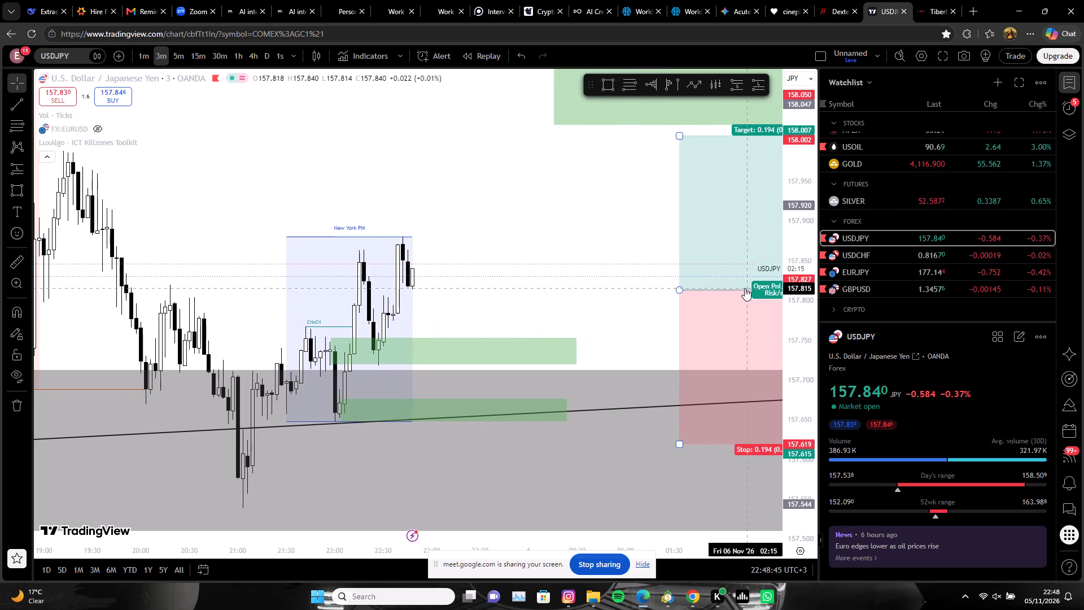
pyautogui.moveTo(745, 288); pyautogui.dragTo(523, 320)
# Move the long position further ahead of the candles with entry about 157.769, stop about 157.575 and target about 157.963.
pyautogui.scroll(-2, 661, 310)
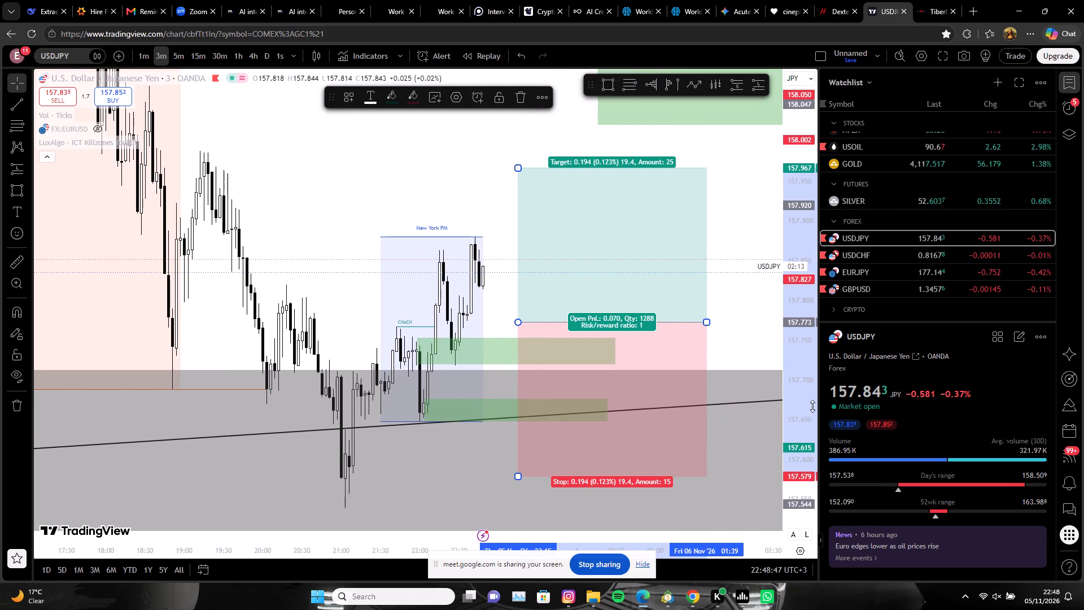
pyautogui.moveTo(812, 406); pyautogui.dragTo(838, 323)
pyautogui.moveTo(832, 199); pyautogui.dragTo(824, 321)
pyautogui.moveTo(799, 184); pyautogui.dragTo(799, 186)
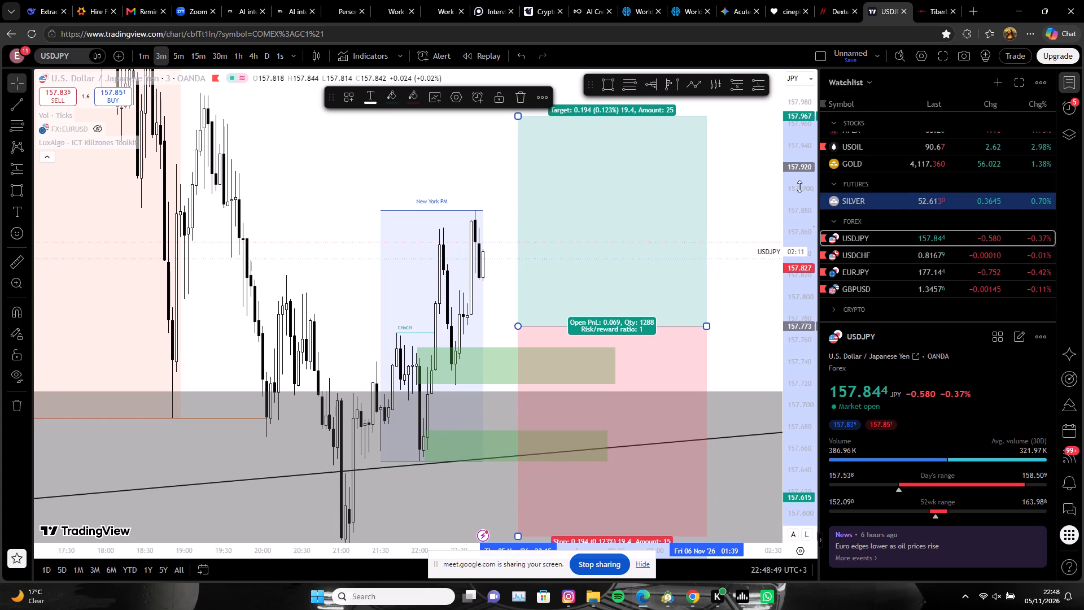
pyautogui.moveTo(799, 186); pyautogui.dragTo(821, 352)
pyautogui.scroll(-3, 692, 264)
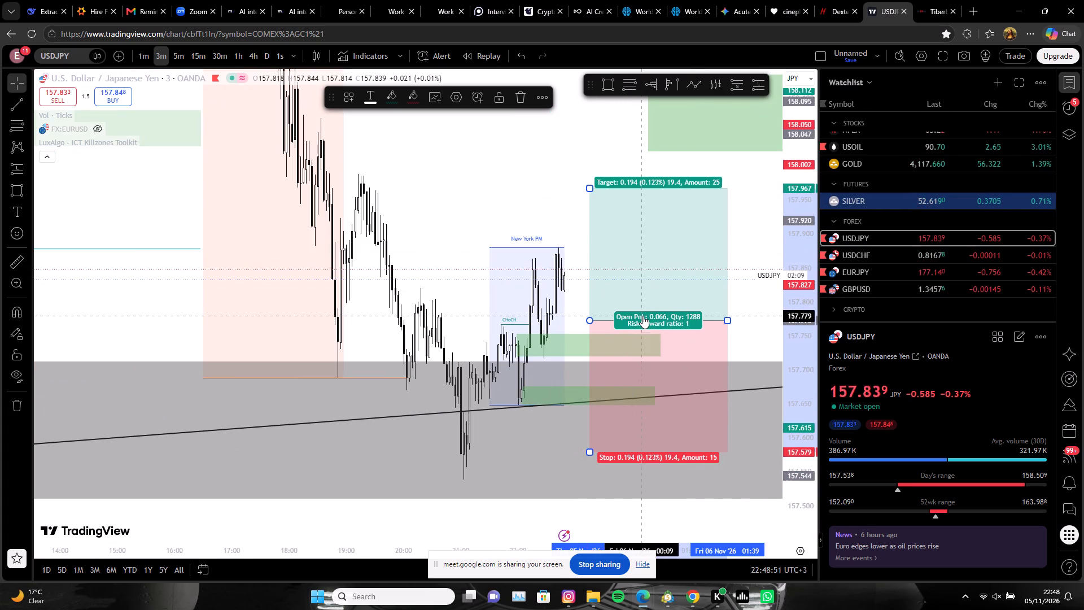
pyautogui.click(632, 309)
pyautogui.moveTo(640, 320); pyautogui.dragTo(692, 310)
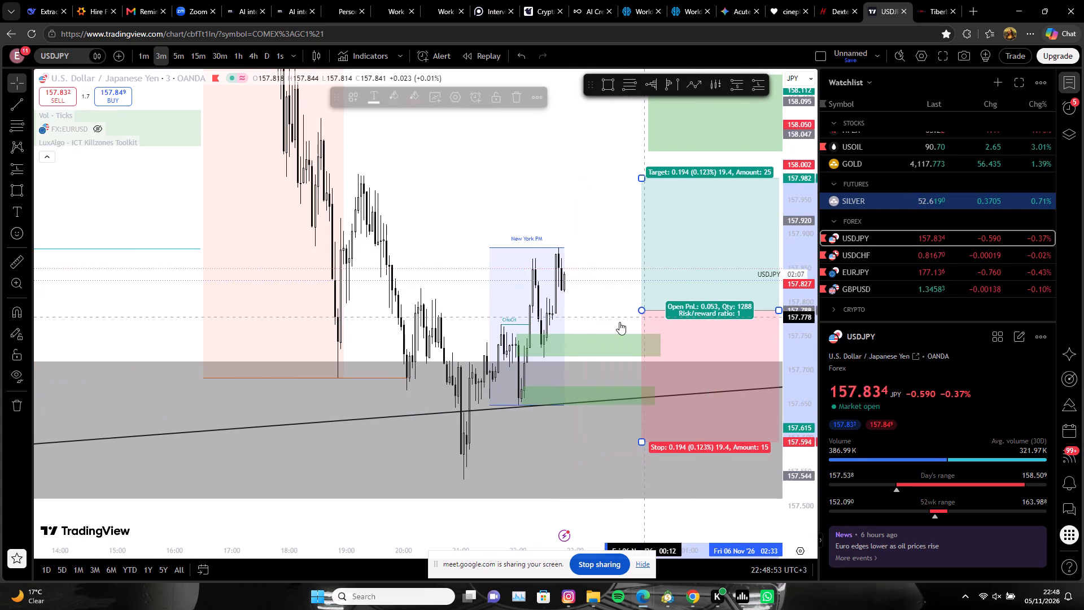
pyautogui.scroll(8, 595, 319)
pyautogui.moveTo(497, 311); pyautogui.dragTo(642, 324)
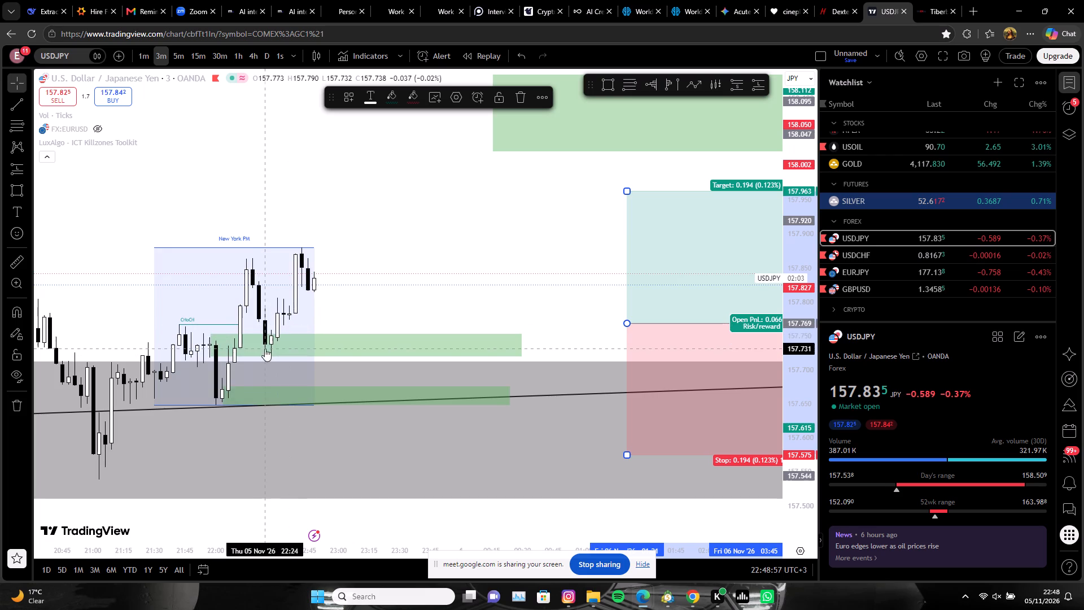
# Examine USDJPY price action around the green zones on the 1-minute timeframe, and return to the 3-minute timeframe.
pyautogui.click(142, 56)
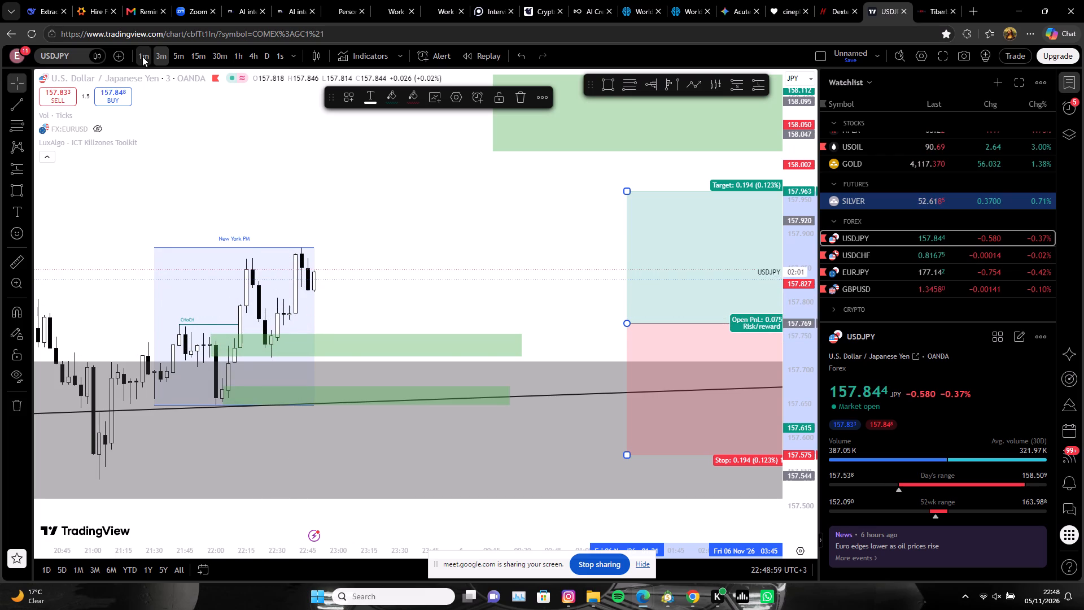
pyautogui.scroll(-4, 406, 263)
pyautogui.scroll(-2, 502, 316)
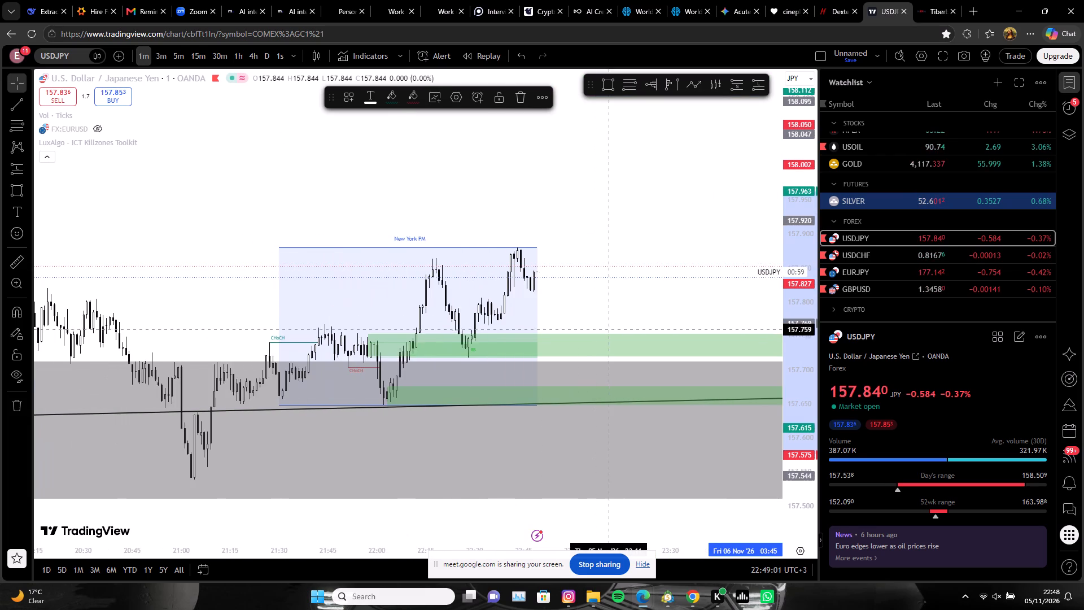
pyautogui.scroll(2, 611, 326)
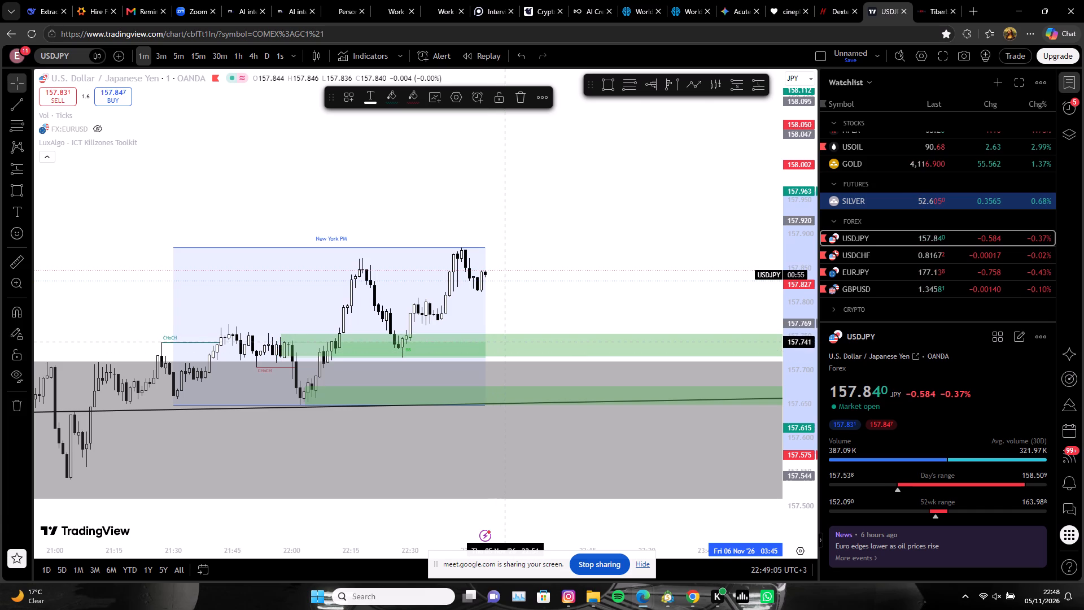
pyautogui.click(163, 51)
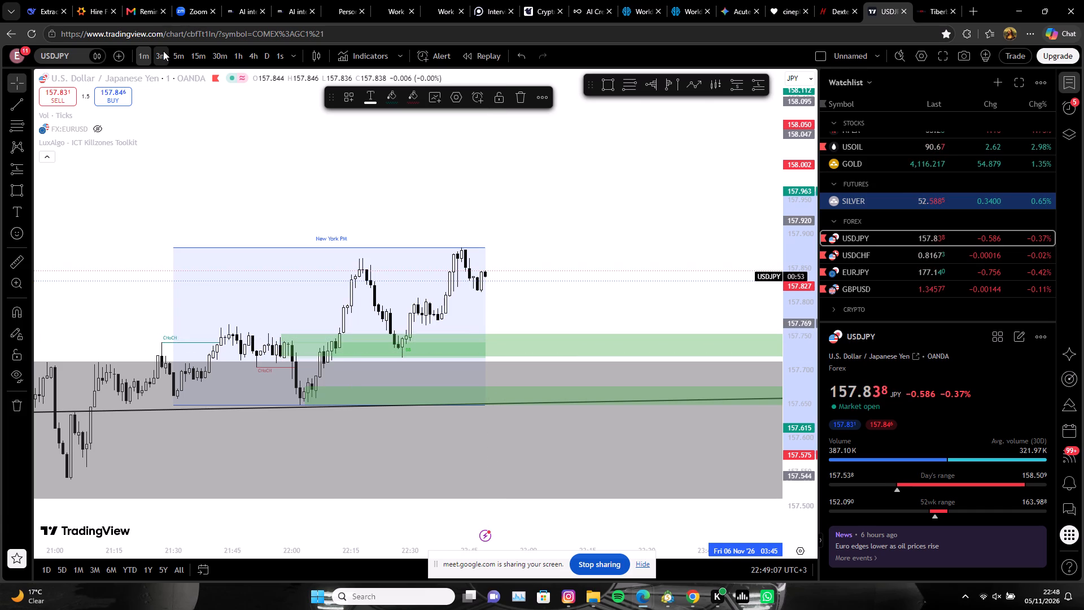
pyautogui.scroll(3, 520, 324)
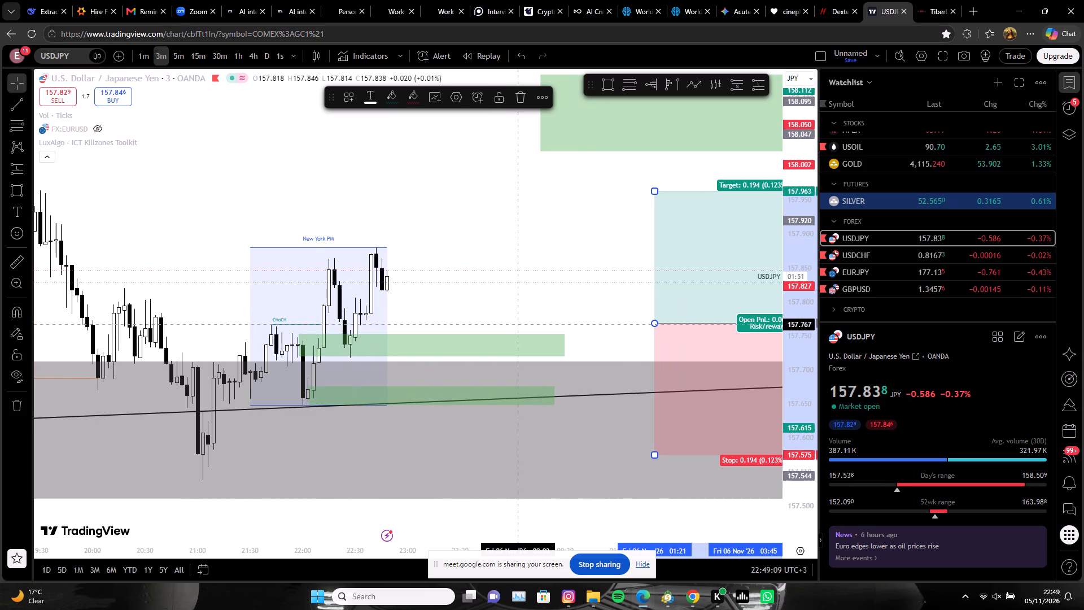
# Switch to MetaTrader 5 and hide the screen-sharing bar.
pyautogui.click(668, 591)
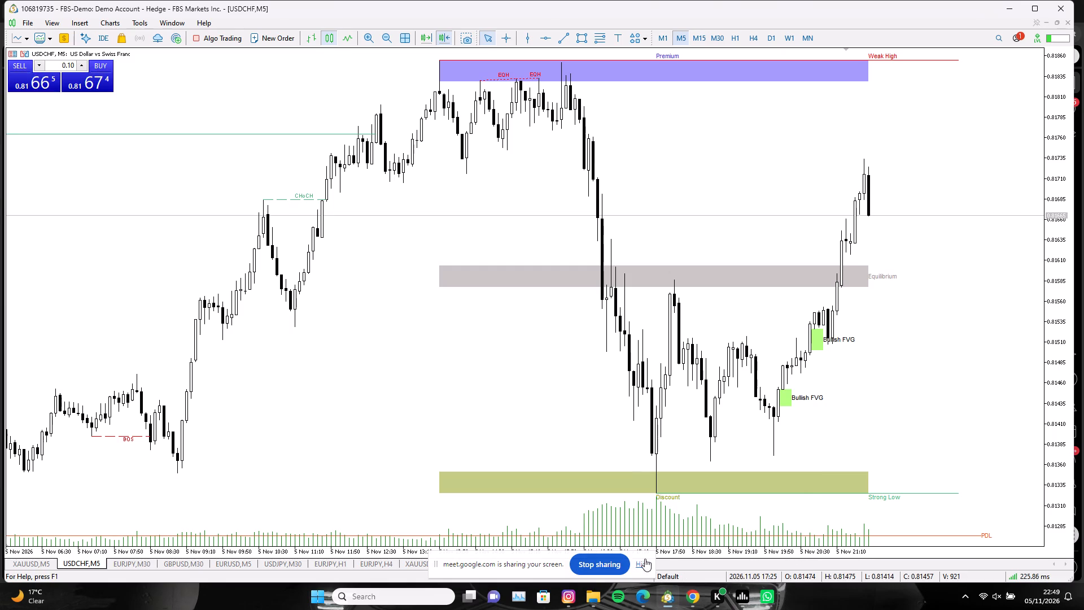
pyautogui.click(647, 561)
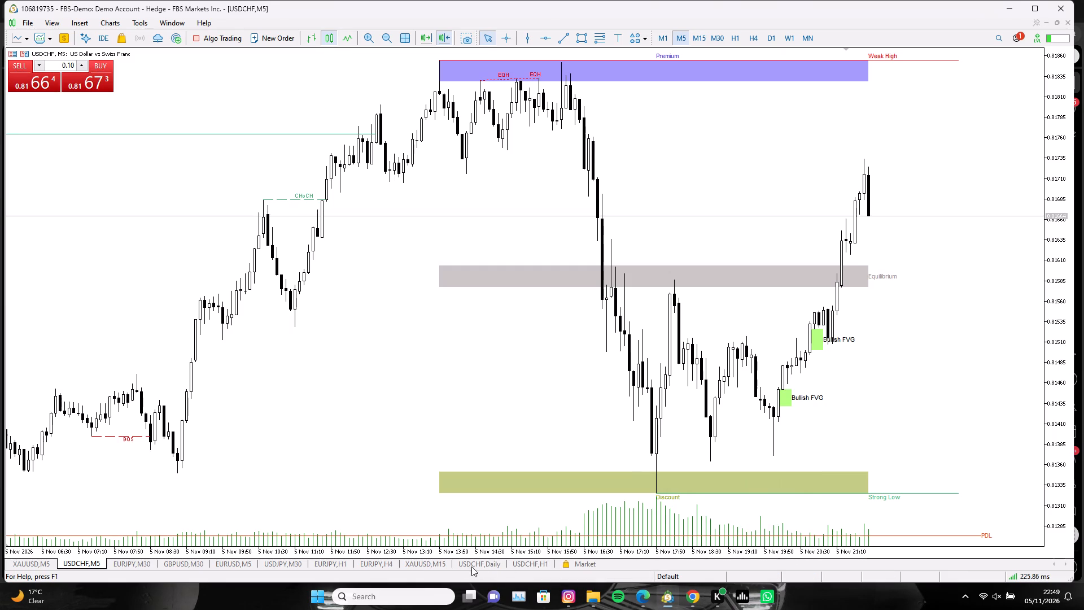
# Bring up the existing USDJPY M30 chart and set it to the M5 timeframe.
pyautogui.click(292, 559)
pyautogui.scroll(4, 705, 386)
pyautogui.scroll(10, 924, 339)
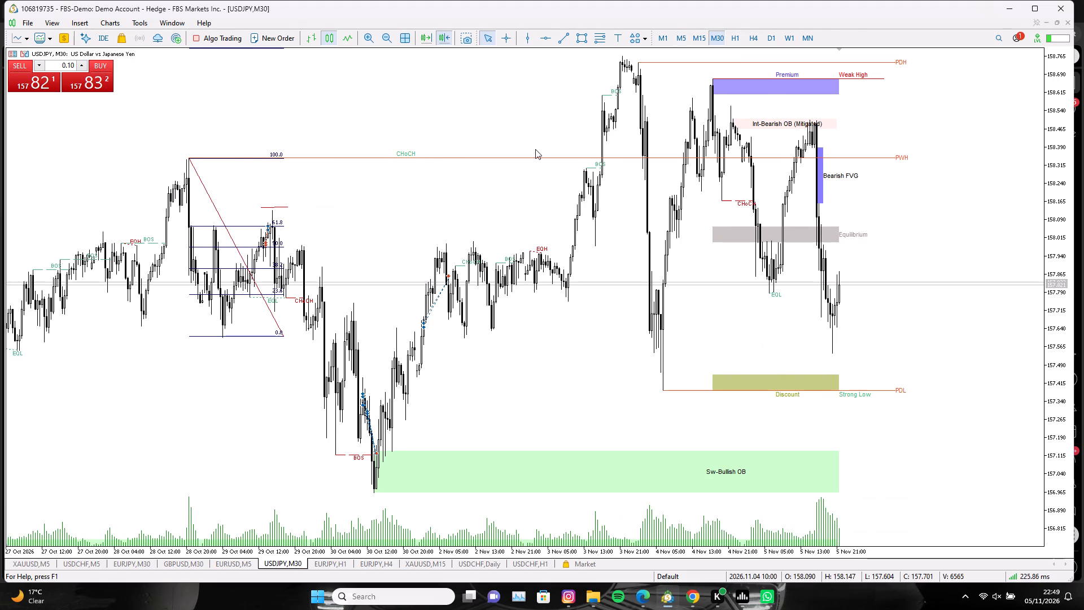
pyautogui.click(671, 37)
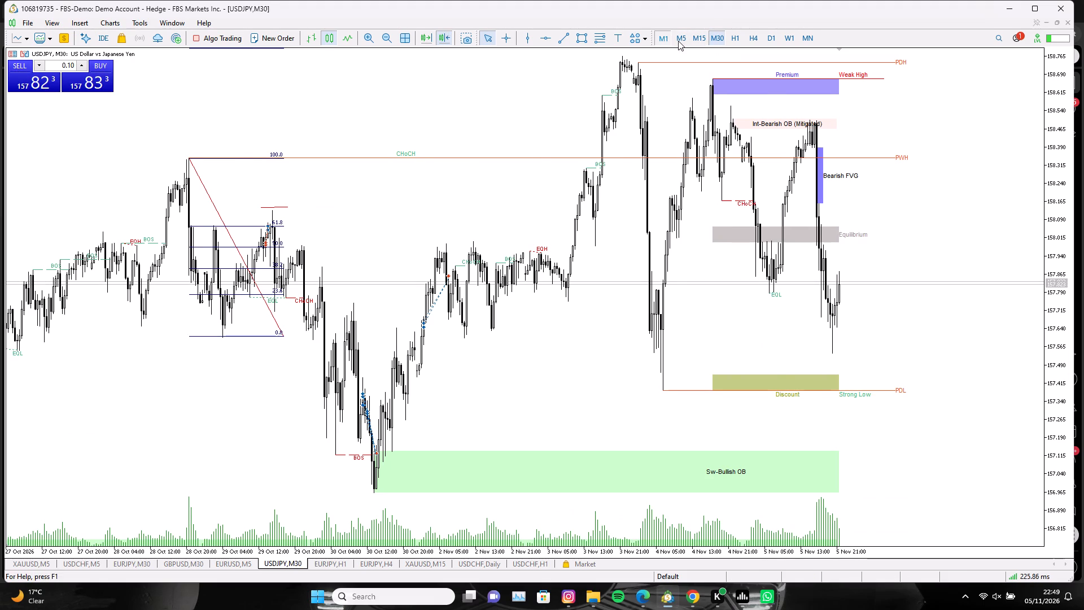
pyautogui.click(680, 40)
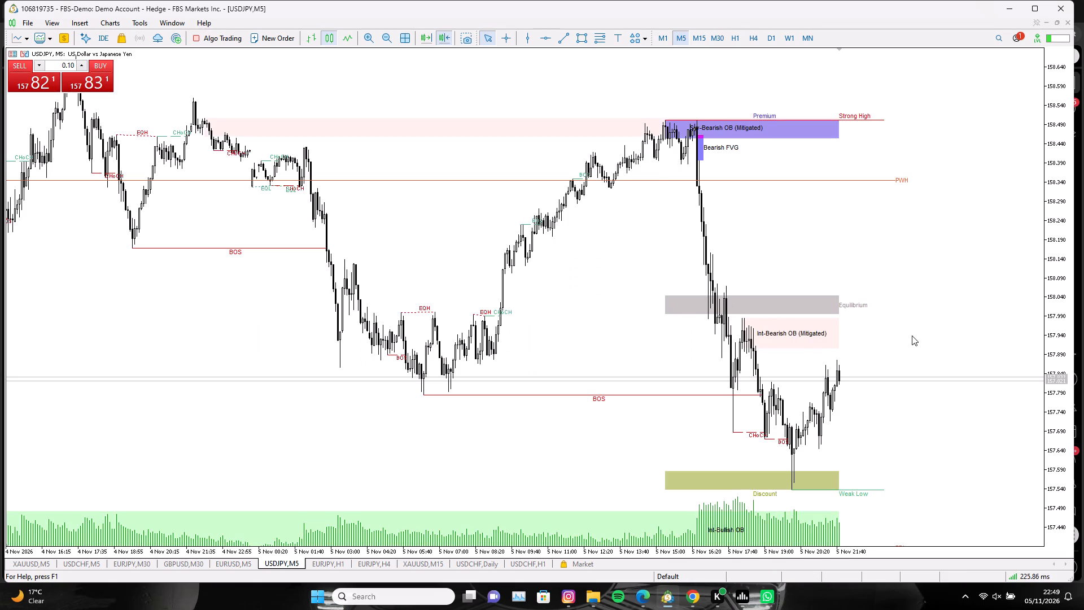
pyautogui.scroll(3, 912, 335)
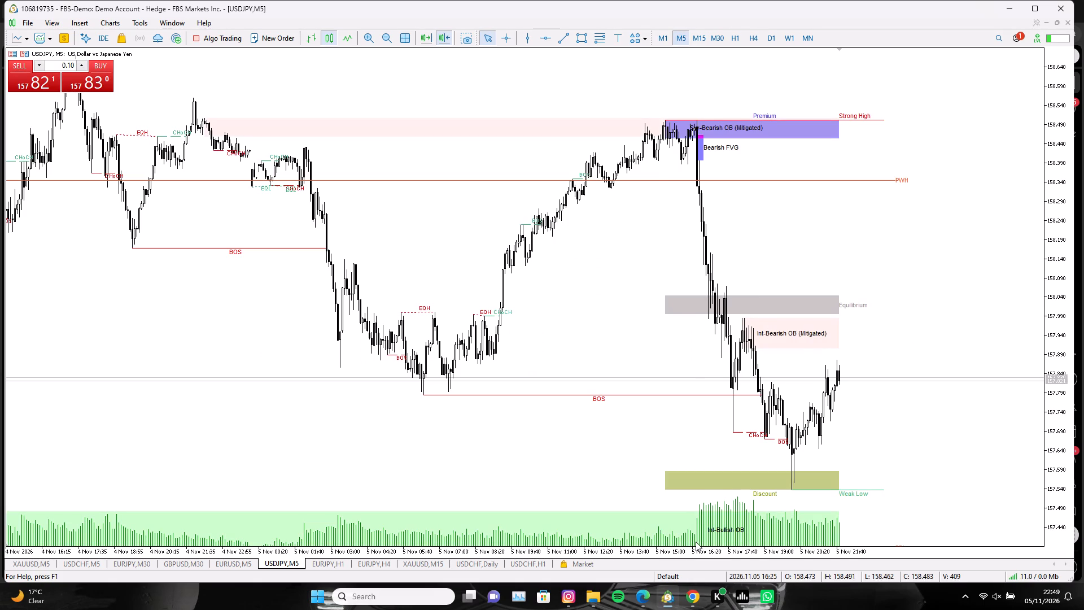
pyautogui.moveTo(697, 556); pyautogui.dragTo(706, 563)
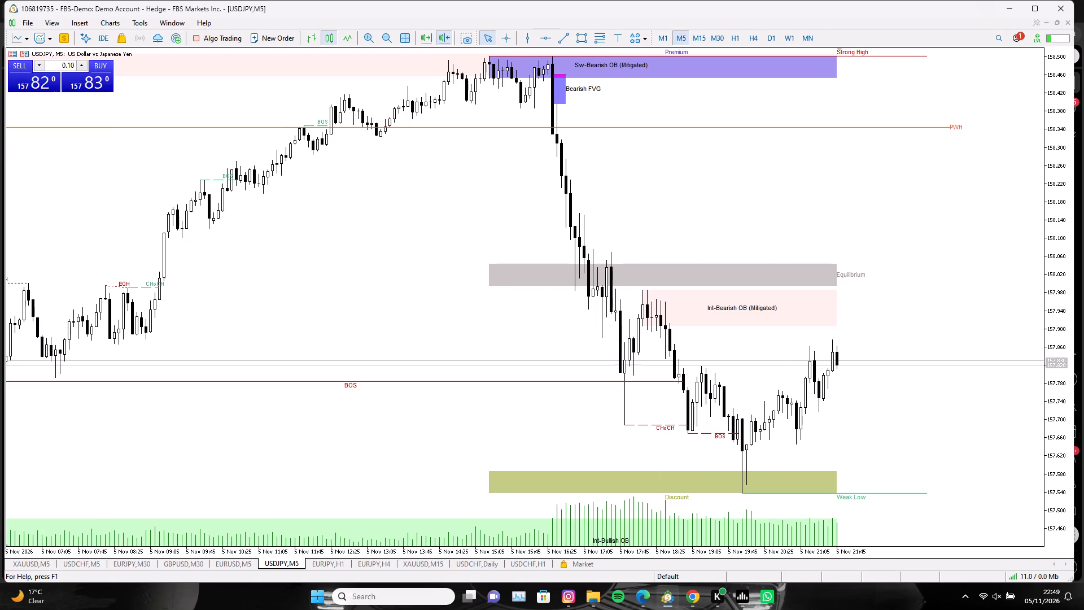
pyautogui.moveTo(706, 563); pyautogui.dragTo(706, 563)
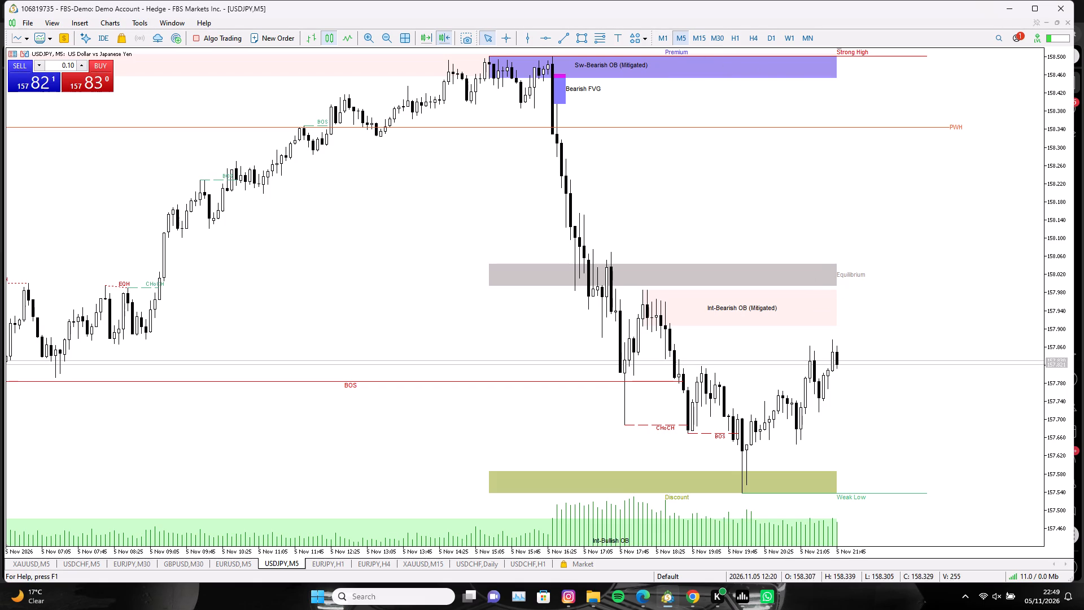
pyautogui.rightClick(266, 561)
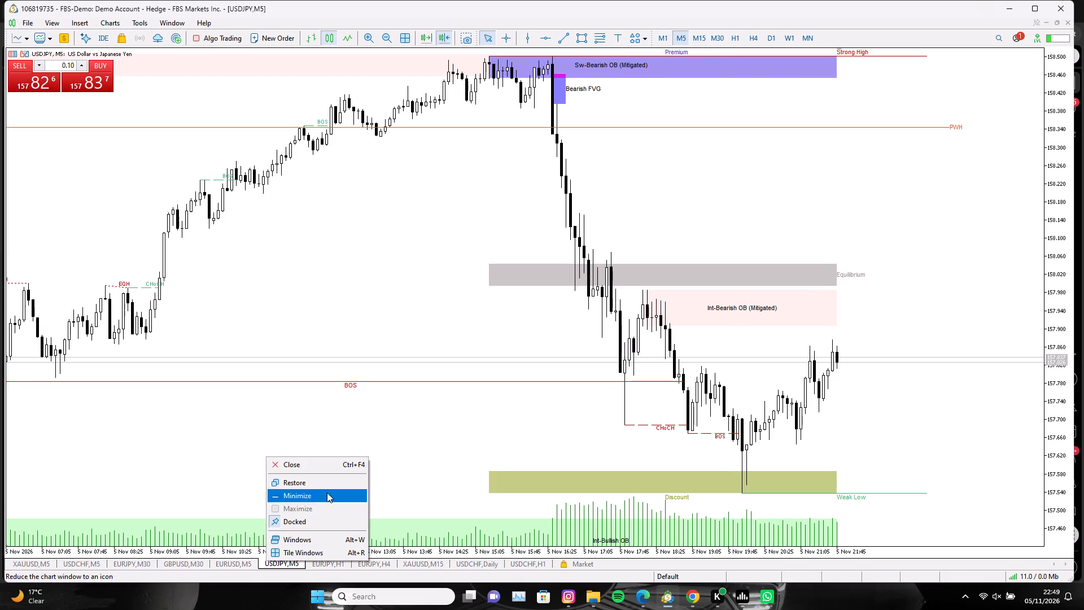
pyautogui.click(253, 461)
# Open a new USDCHF chart.
pyautogui.click(32, 24)
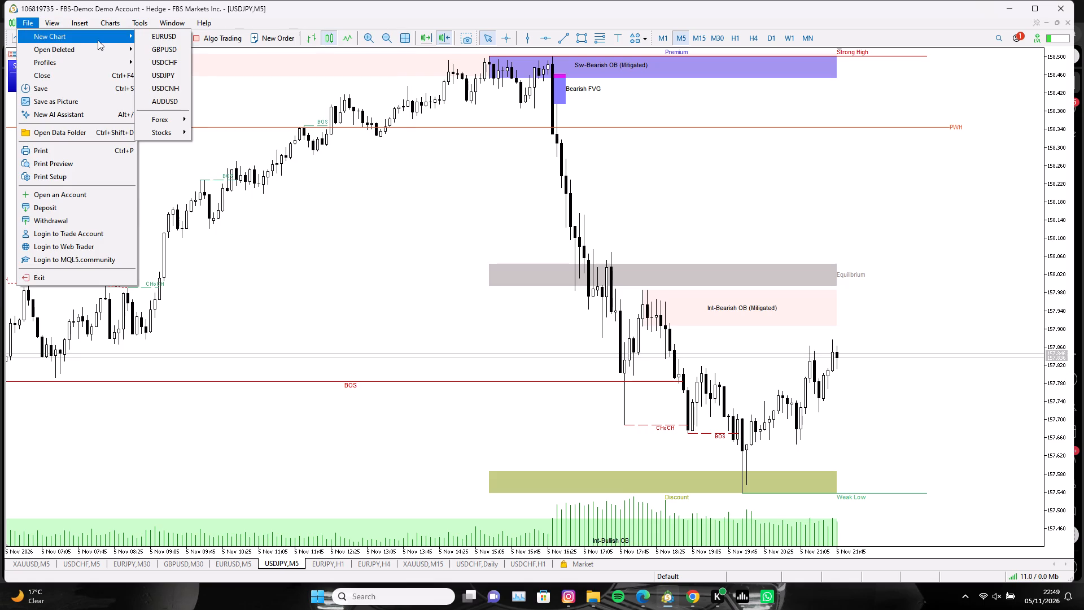
pyautogui.click(160, 59)
# Apply the Black on White colour scheme to the new USDCHF H1 chart and turn off its grid.
pyautogui.rightClick(550, 259)
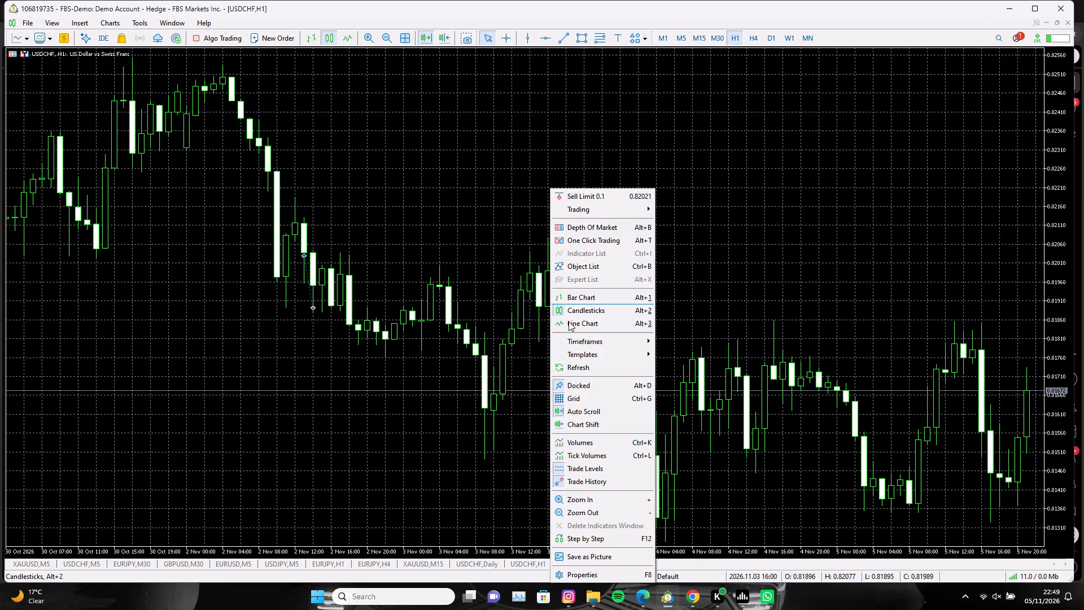
pyautogui.click(612, 577)
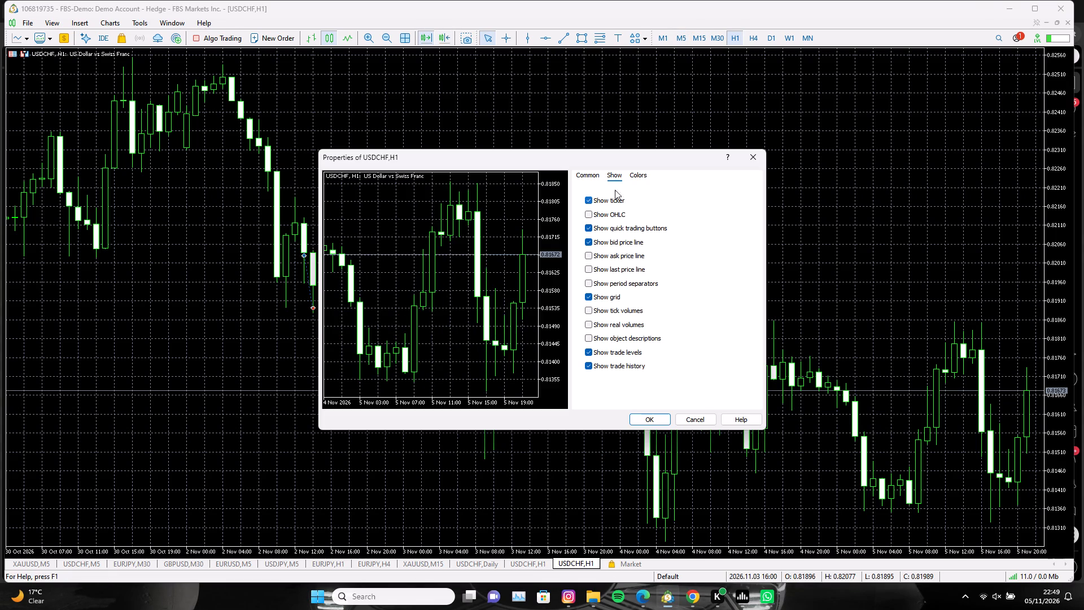
pyautogui.click(642, 172)
pyautogui.click(666, 191)
pyautogui.click(666, 214)
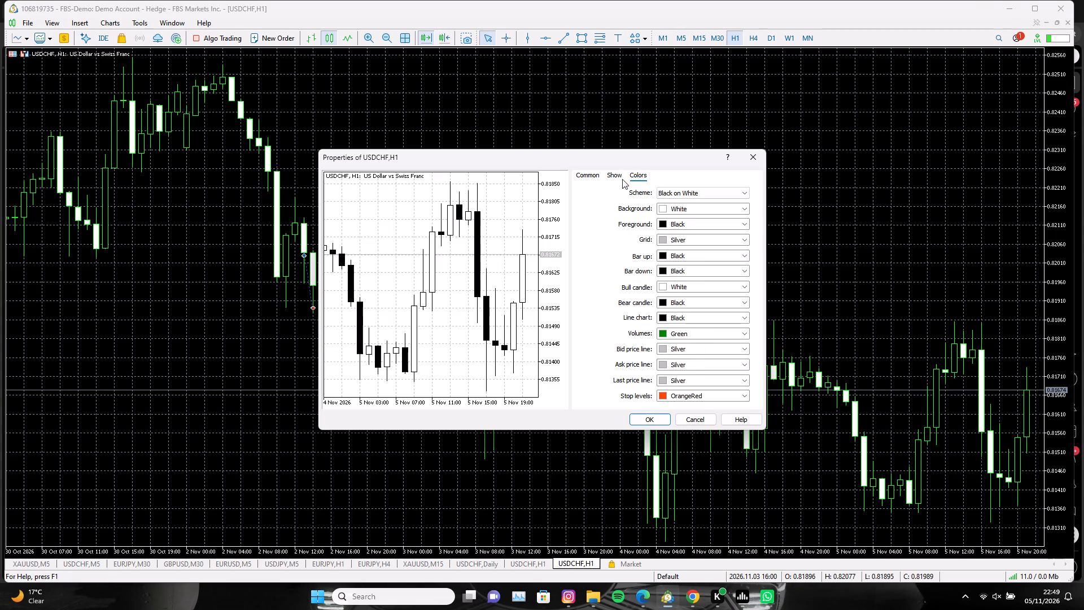
pyautogui.click(619, 173)
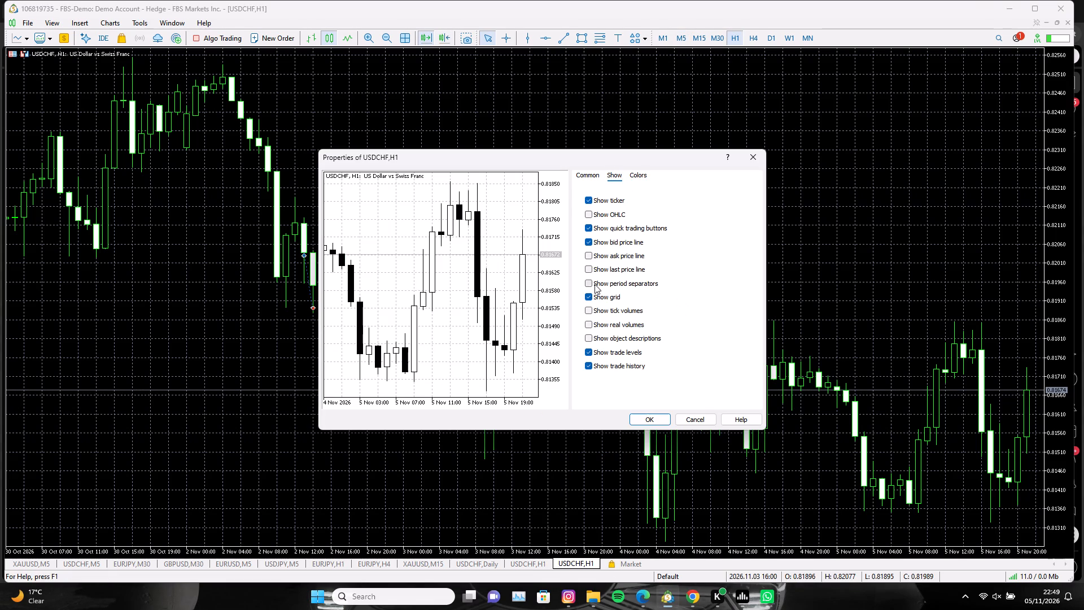
pyautogui.click(591, 299)
pyautogui.click(652, 417)
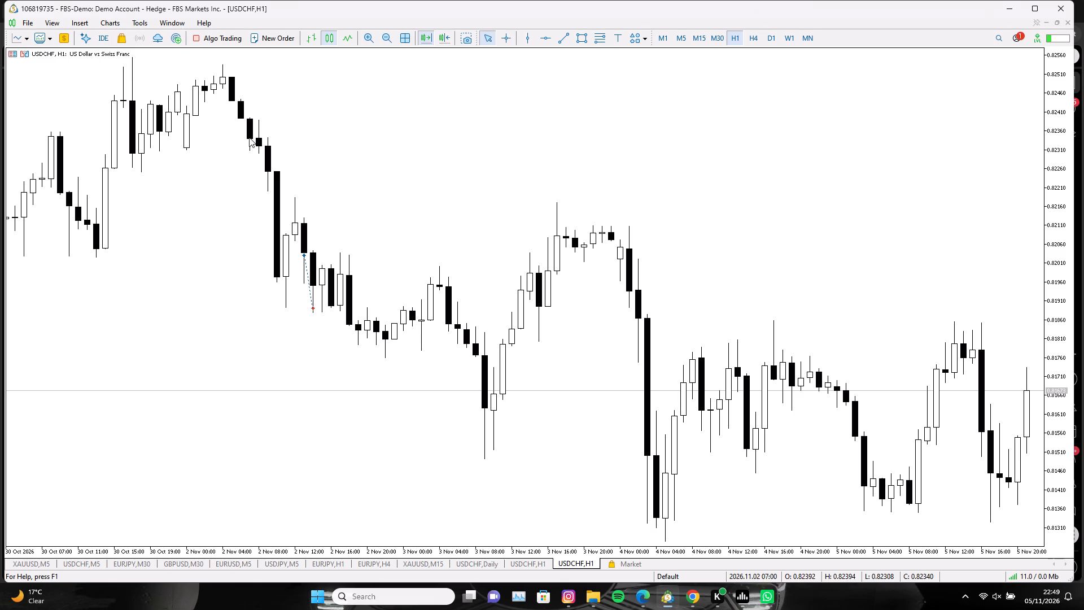
# Add the SMC Nexus Market Structure indicator to the USDCHF chart with its default settings.
pyautogui.hotkey('ctrl', 'n')
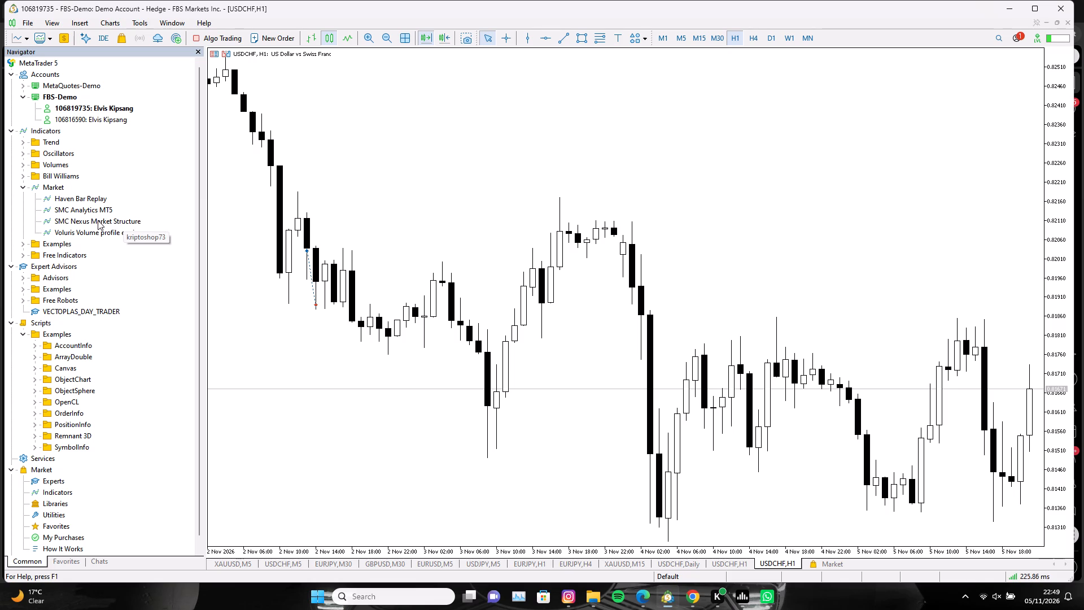
pyautogui.moveTo(91, 207); pyautogui.dragTo(346, 194)
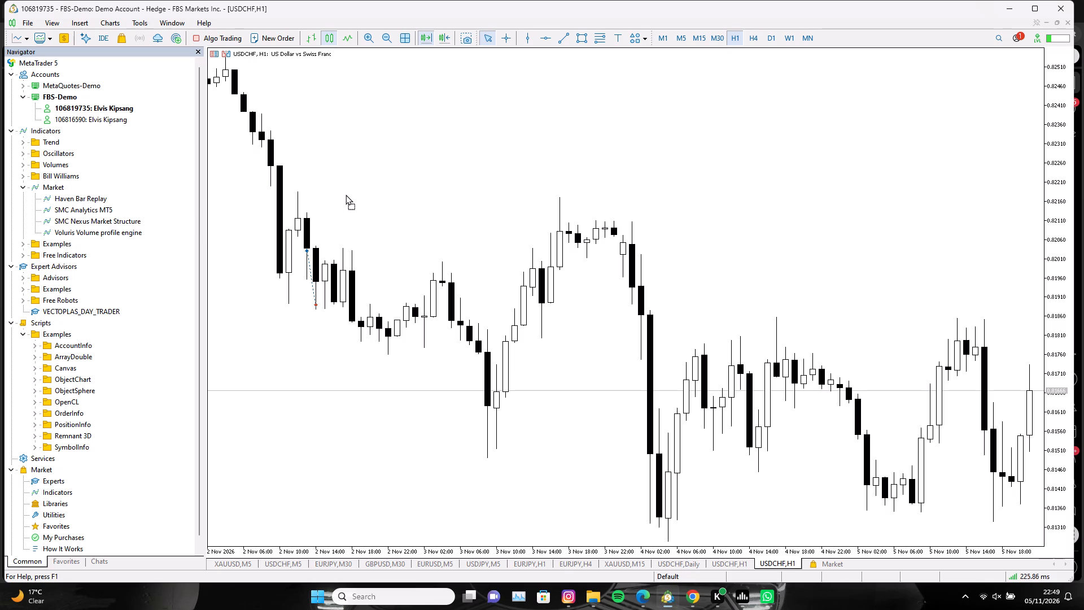
pyautogui.moveTo(346, 194); pyautogui.dragTo(71, 239)
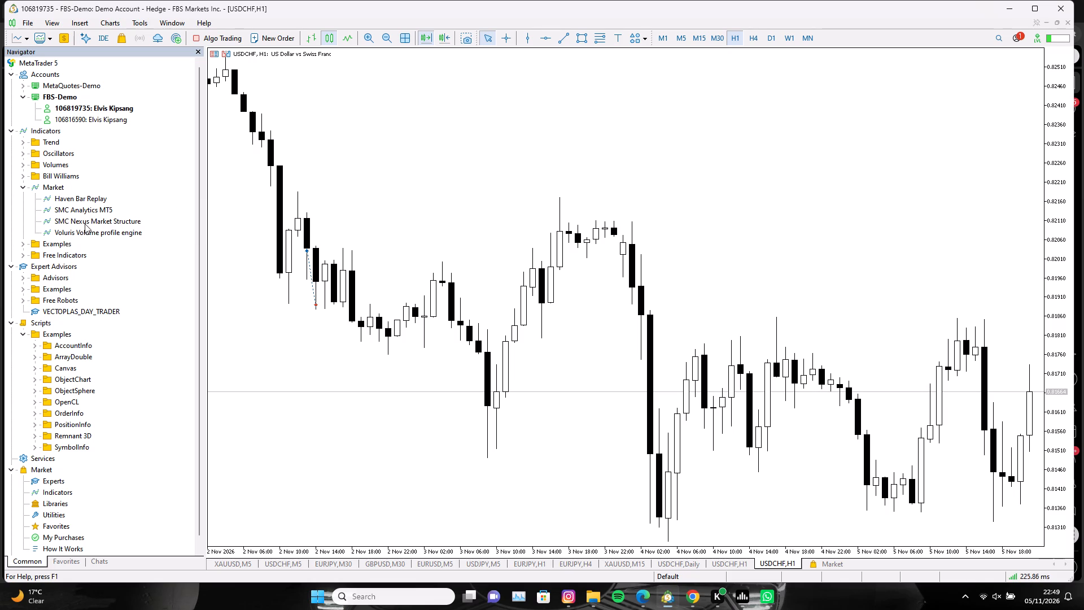
pyautogui.moveTo(86, 219); pyautogui.dragTo(387, 222)
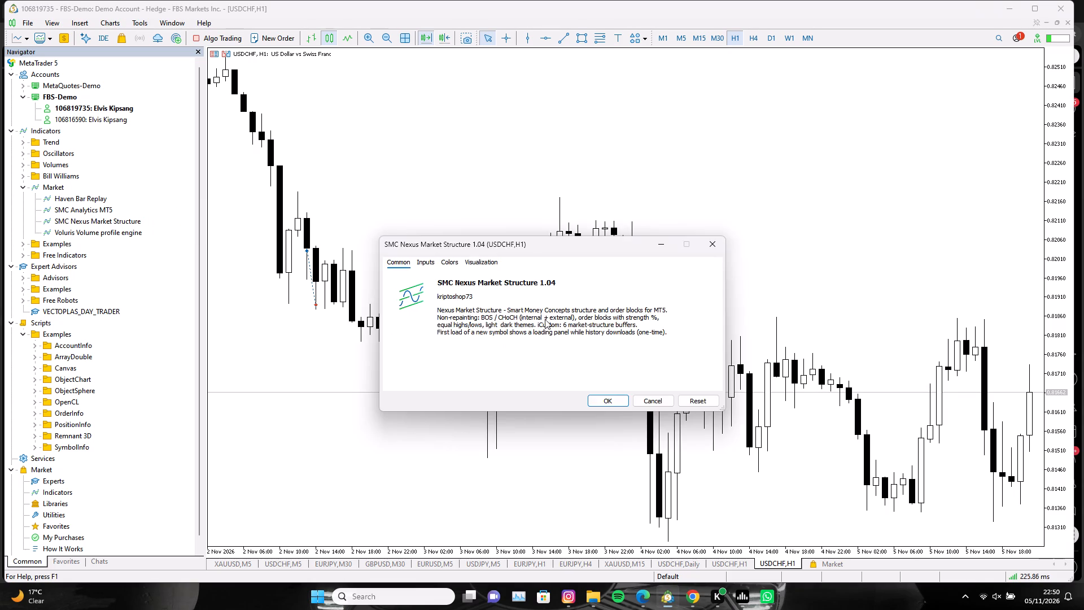
pyautogui.click(616, 404)
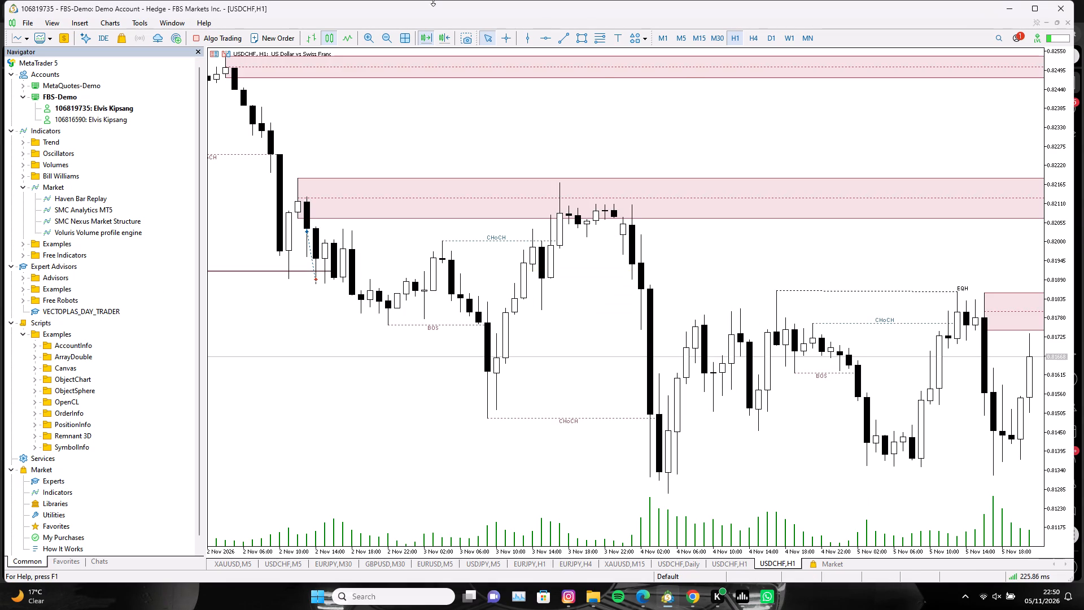
# Set the USDCHF chart to M15 with chart shift on, close the Navigator, and fit the order-block zones in view.
pyautogui.click(713, 42)
pyautogui.click(700, 42)
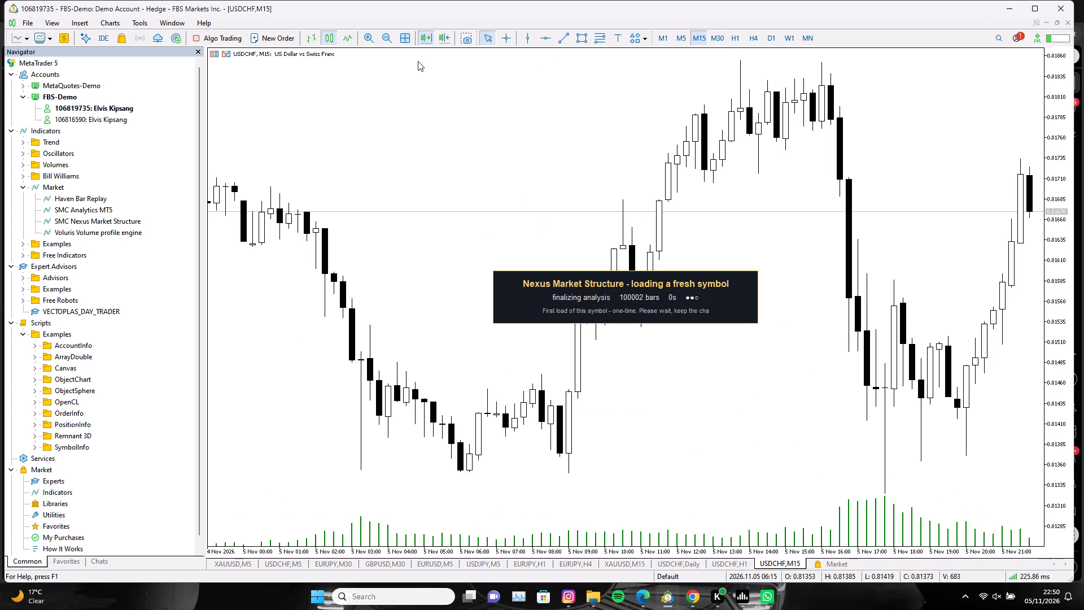
pyautogui.click(439, 42)
pyautogui.click(432, 41)
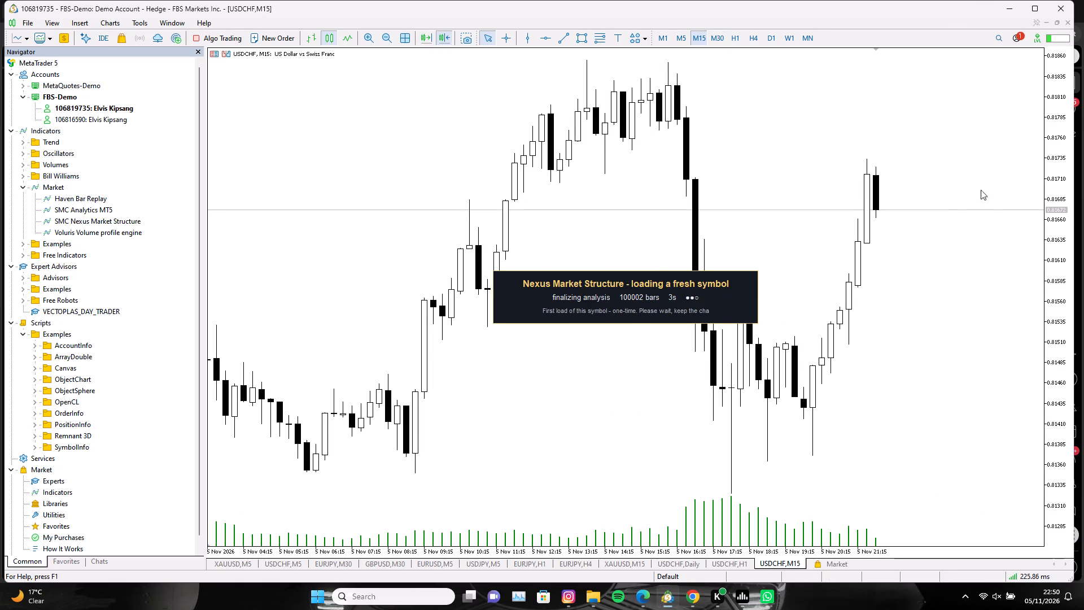
pyautogui.moveTo(1047, 149); pyautogui.dragTo(1037, 287)
pyautogui.scroll(-5, 1008, 261)
pyautogui.scroll(5, 1007, 260)
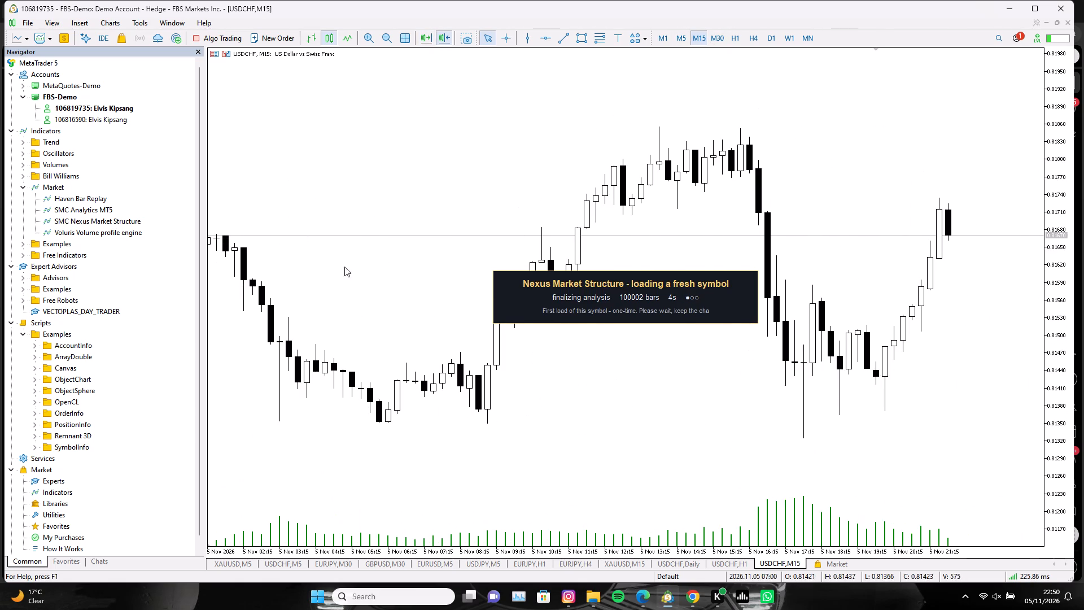
pyautogui.click(200, 53)
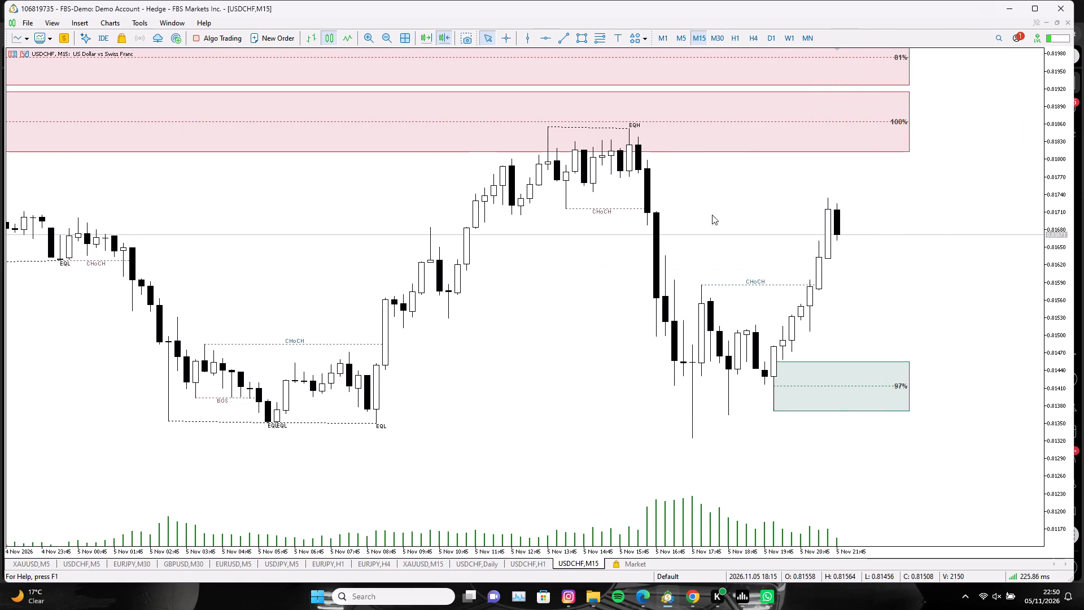
pyautogui.moveTo(712, 215); pyautogui.dragTo(593, 229)
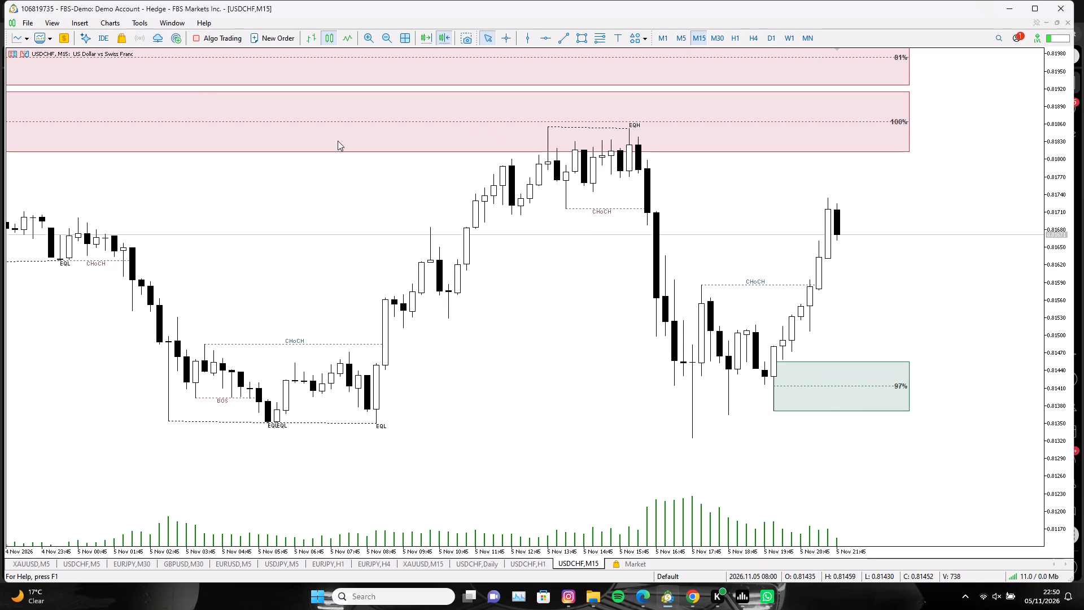
pyautogui.moveTo(694, 555); pyautogui.dragTo(671, 555)
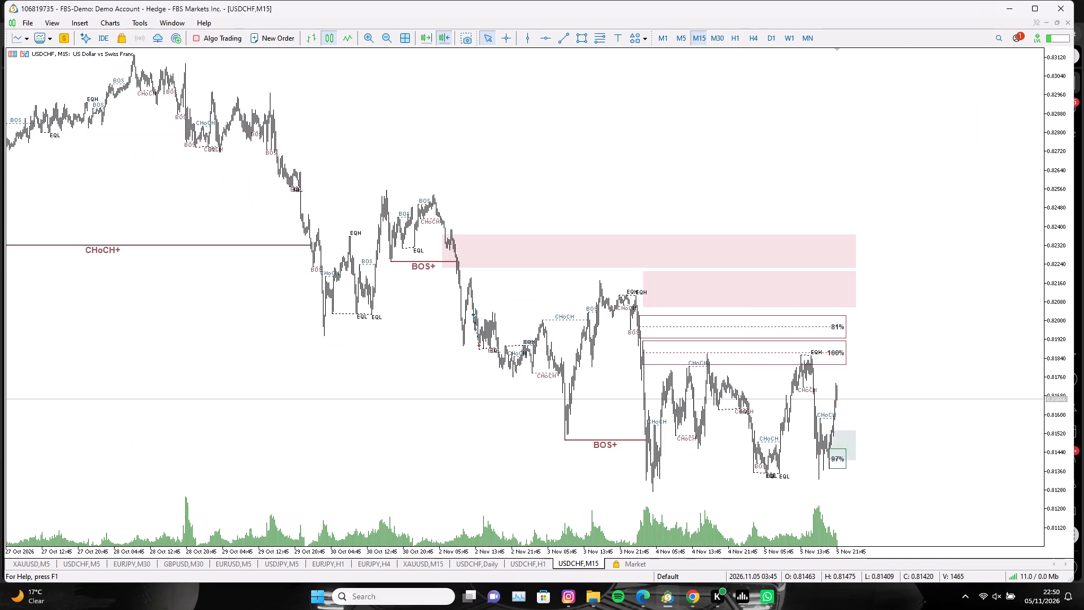
pyautogui.moveTo(671, 555); pyautogui.dragTo(683, 555)
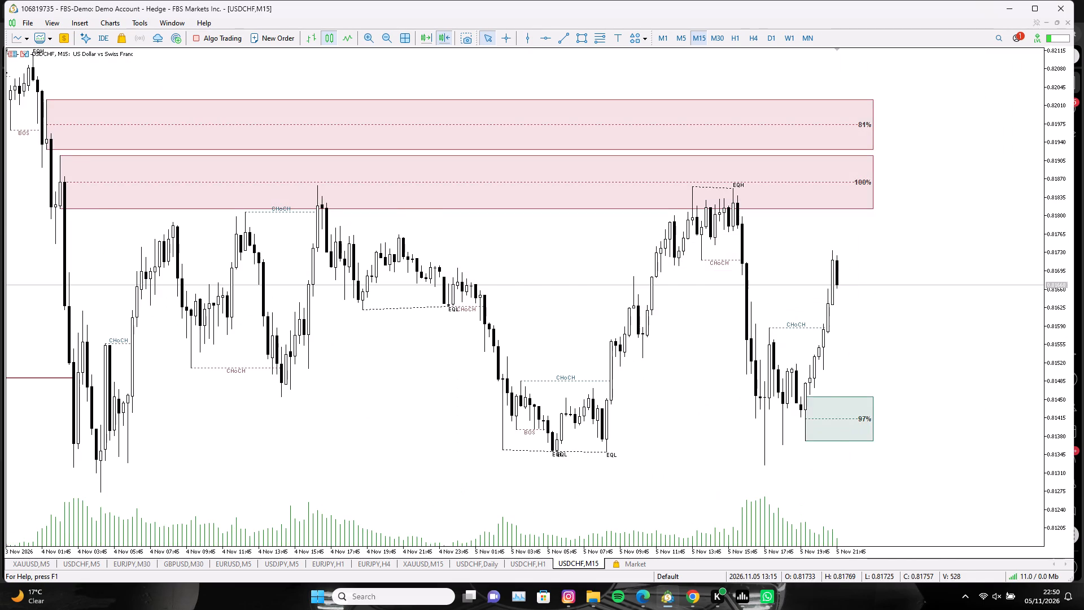
pyautogui.moveTo(683, 555); pyautogui.dragTo(681, 555)
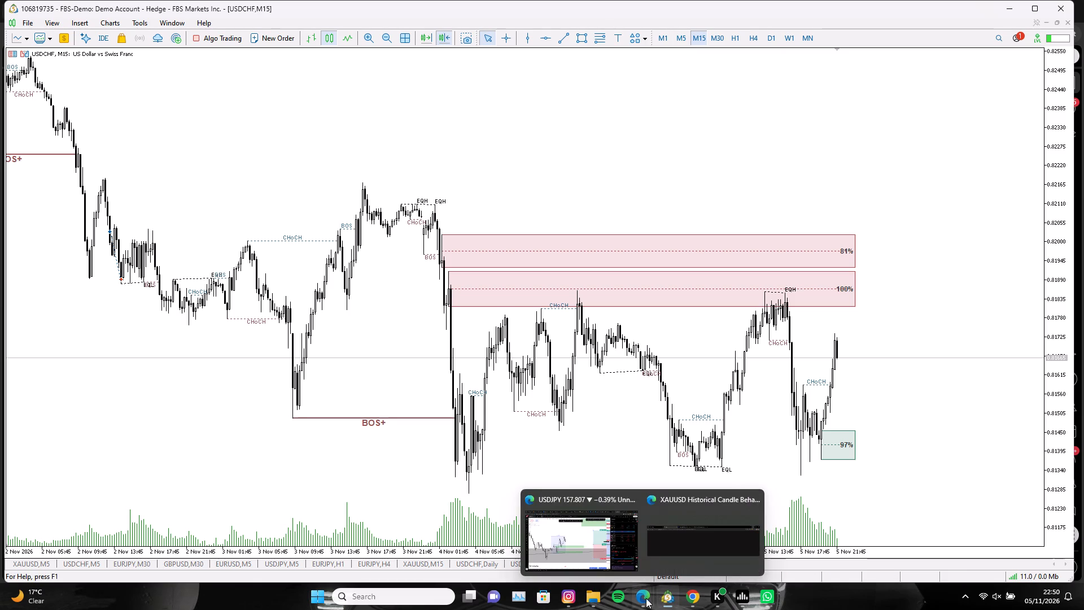
# Switch to TradingView, set USDJPY to the 5-minute timeframe, and move the long position's entry to about 157.754 at the upper green zone.
pyautogui.click(606, 568)
pyautogui.moveTo(432, 205); pyautogui.dragTo(551, 213)
pyautogui.scroll(-2, 549, 212)
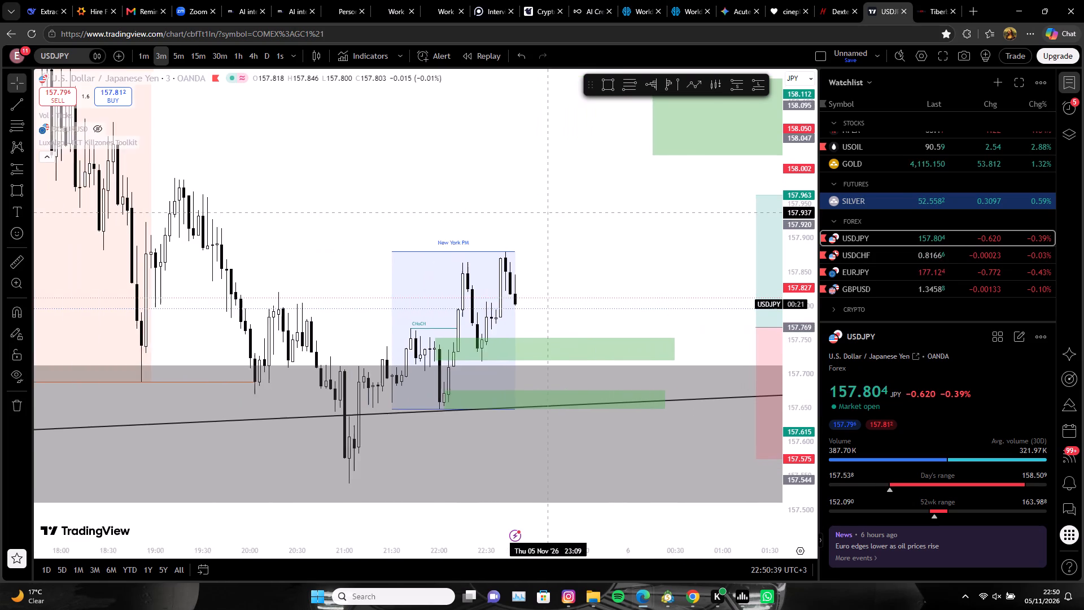
pyautogui.scroll(-3, 549, 212)
pyautogui.click(175, 53)
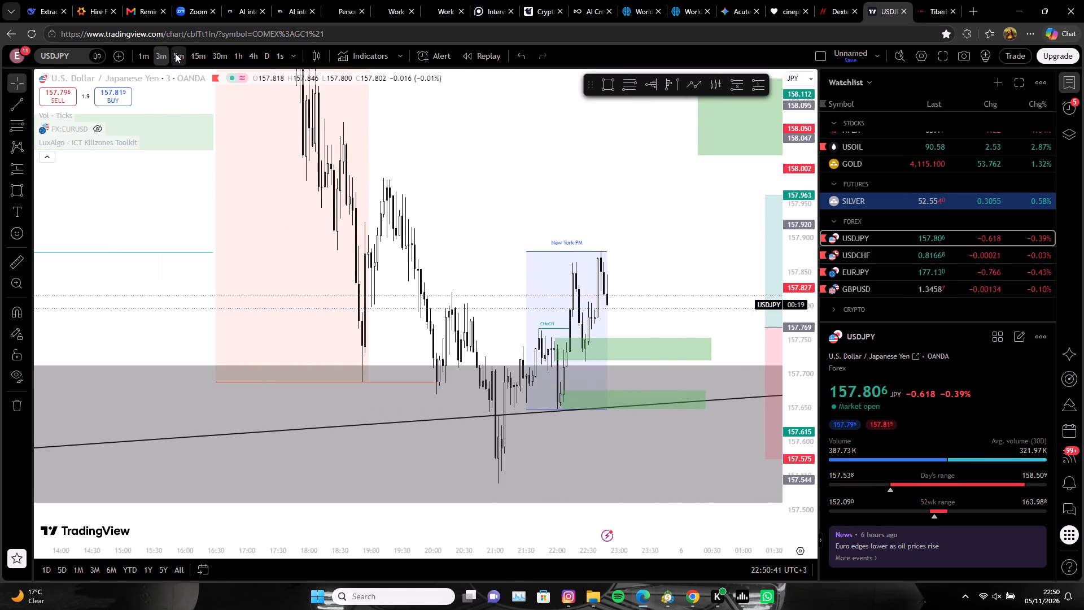
pyautogui.scroll(4, 685, 311)
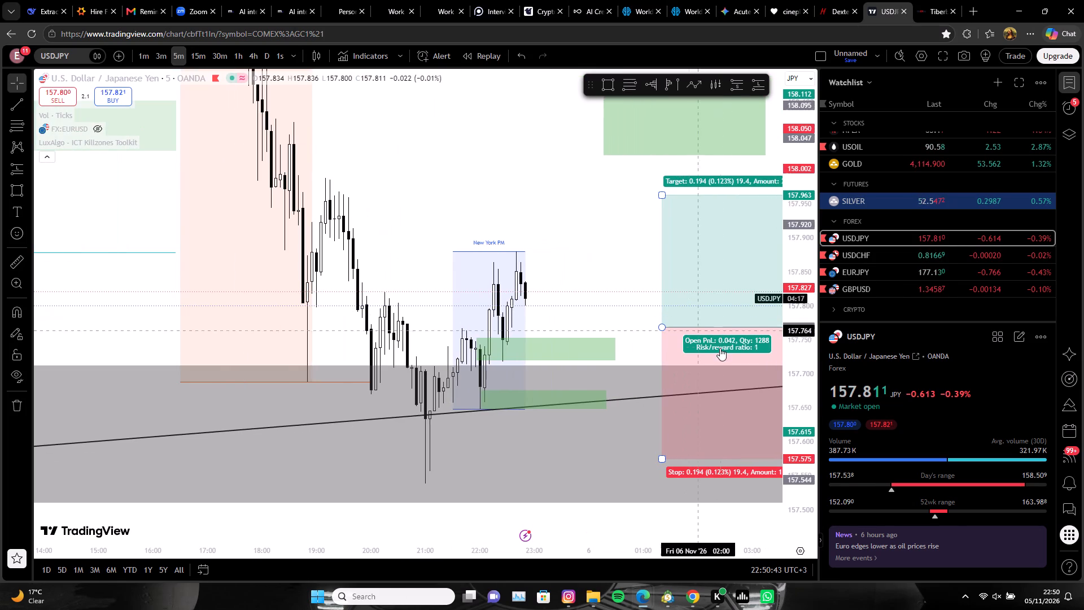
pyautogui.moveTo(715, 328); pyautogui.dragTo(624, 337)
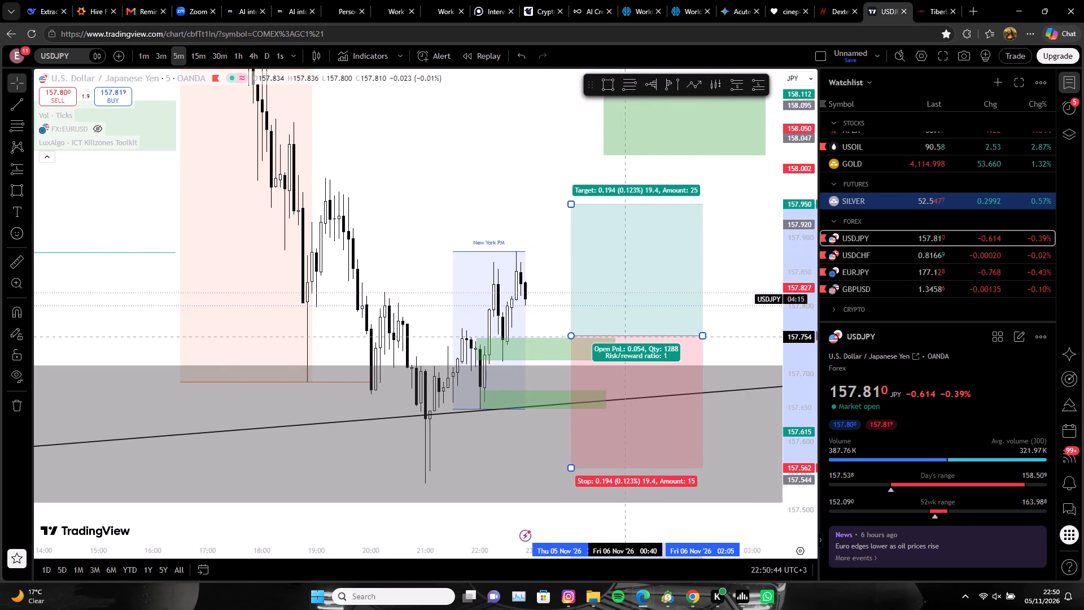
pyautogui.moveTo(624, 337); pyautogui.dragTo(618, 338)
# Adjust the USDJPY long position's target to about 158.129 and its stop to about 157.647.
pyautogui.moveTo(798, 245); pyautogui.dragTo(795, 317)
pyautogui.scroll(-1, 728, 303)
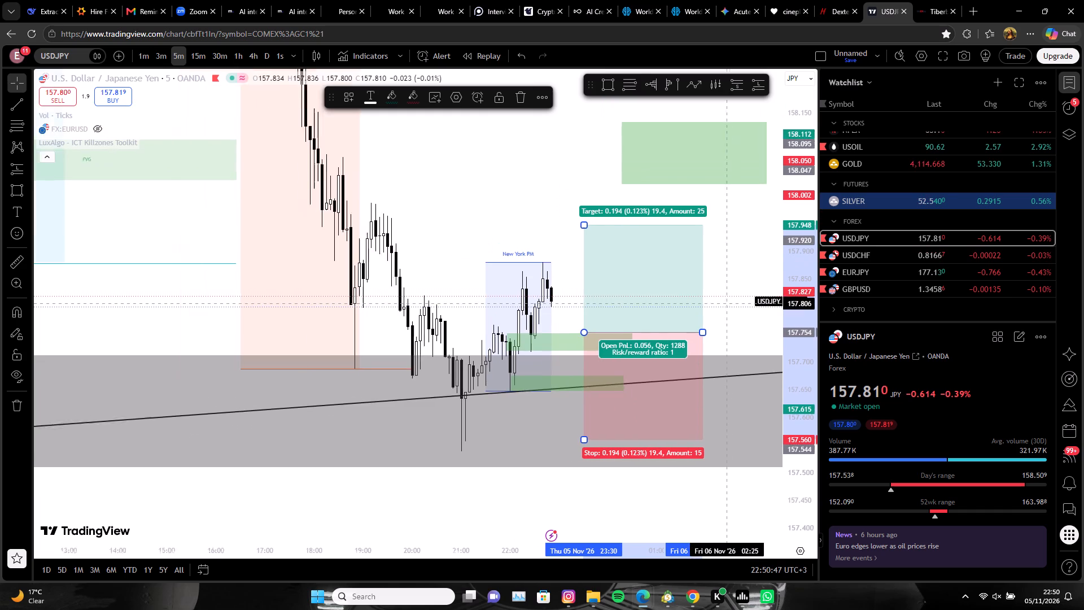
pyautogui.scroll(-2, 728, 303)
pyautogui.moveTo(753, 268); pyautogui.dragTo(703, 337)
pyautogui.moveTo(579, 279); pyautogui.dragTo(579, 241)
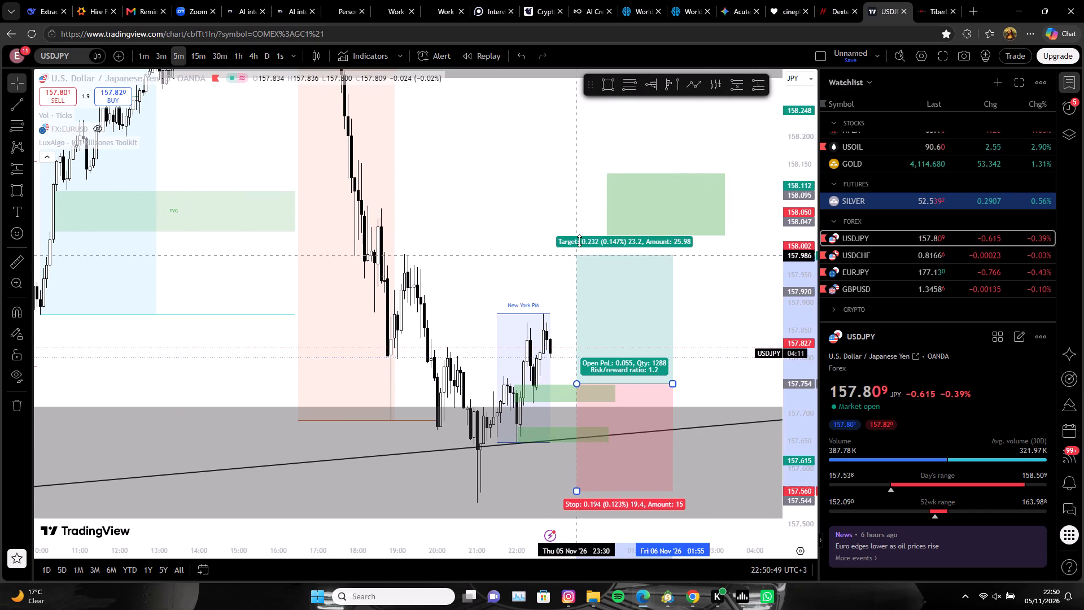
pyautogui.moveTo(579, 241); pyautogui.dragTo(592, 176)
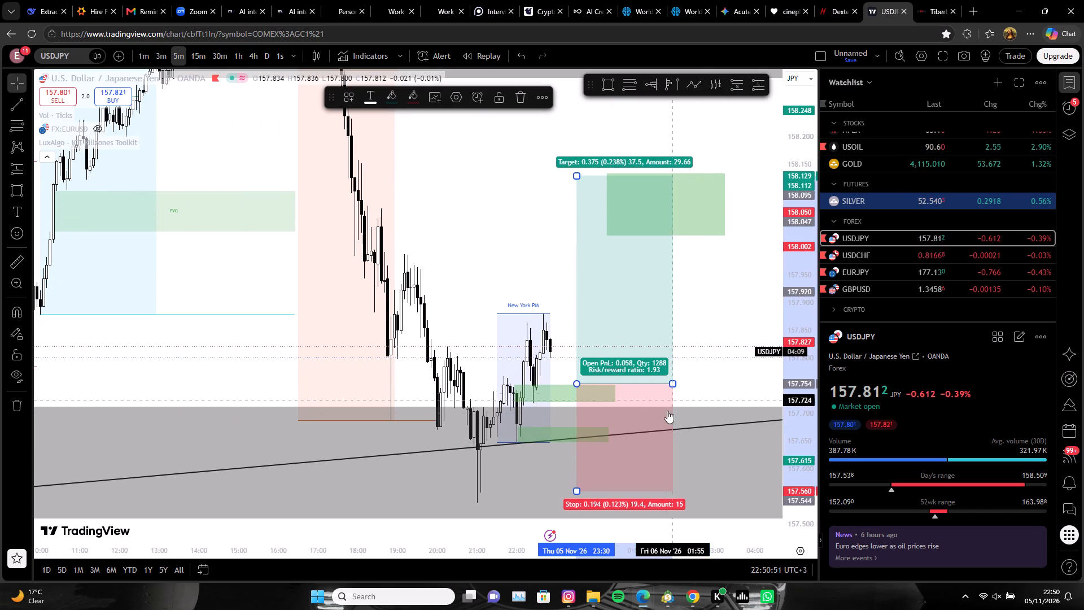
pyautogui.moveTo(572, 491); pyautogui.dragTo(569, 467)
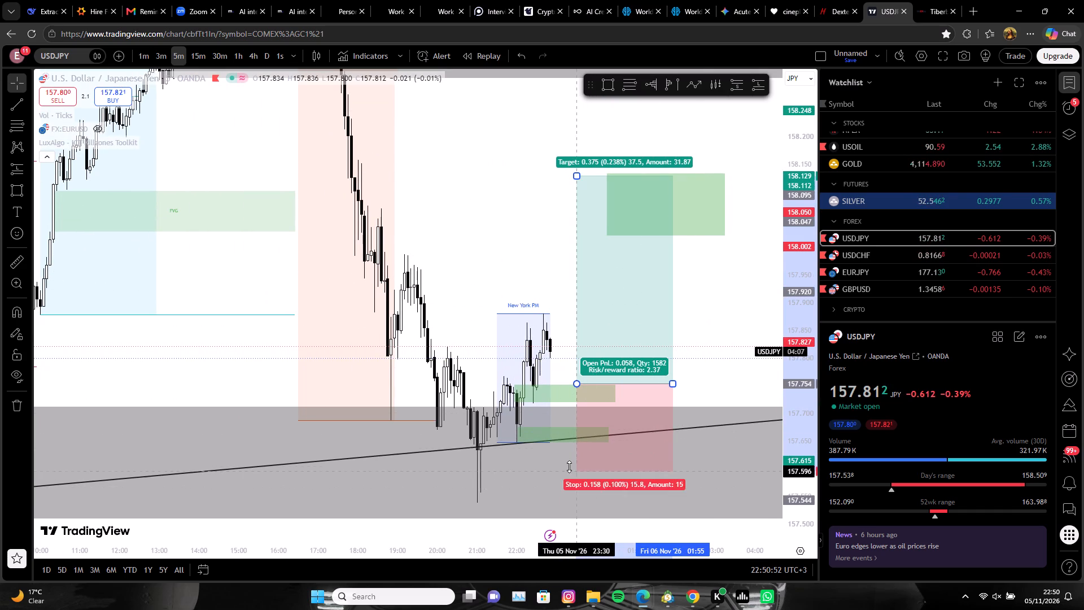
pyautogui.moveTo(569, 467); pyautogui.dragTo(579, 443)
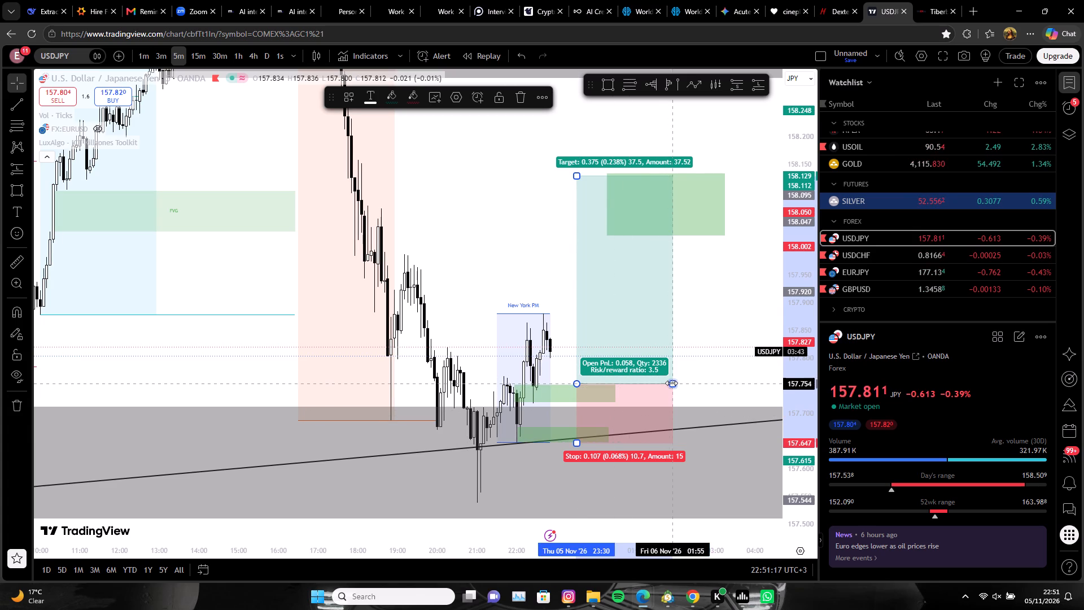
# Resize the USDJPY long position to span 23:10 to 01:10, with its entry at about 157.760.
pyautogui.moveTo(671, 383); pyautogui.dragTo(642, 391)
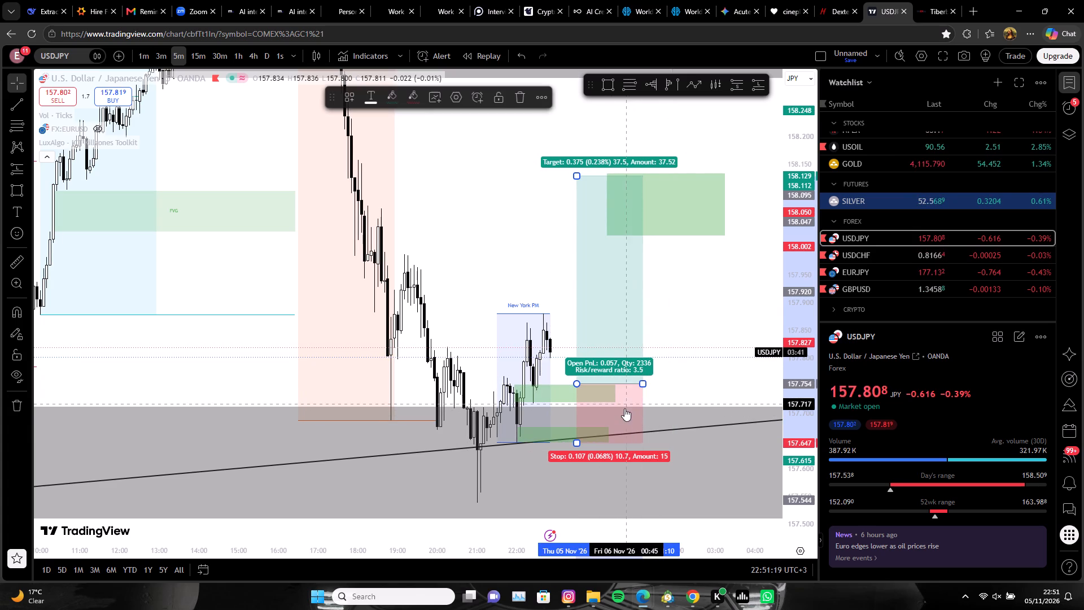
pyautogui.moveTo(576, 381); pyautogui.dragTo(564, 380)
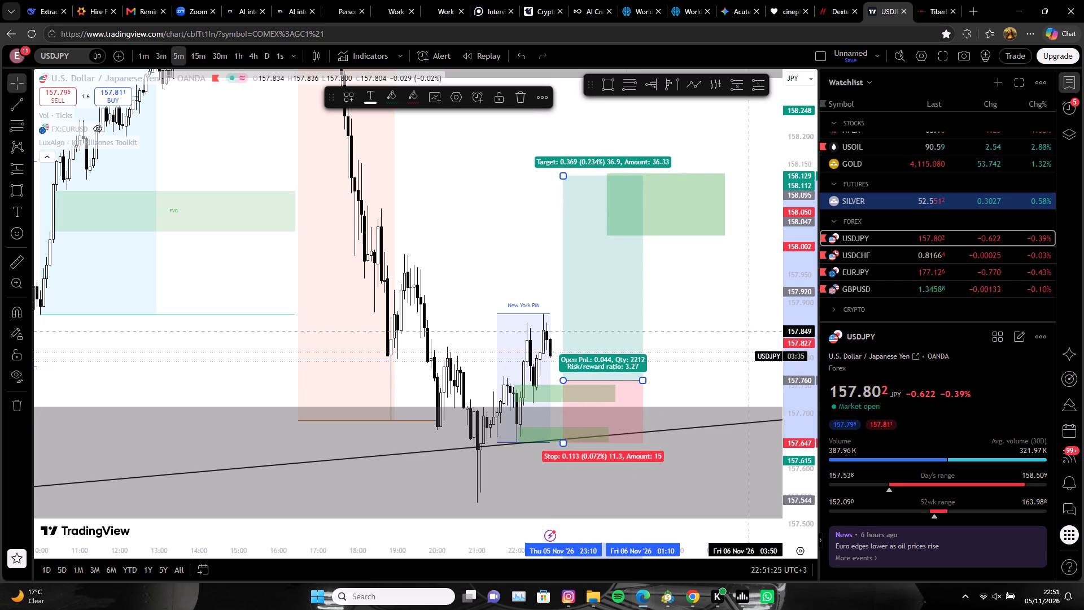
# Compare USDJPY with USDCHF on the 5-minute timeframe and examine USDCHF price action around the marked trade and sessions.
pyautogui.click(860, 249)
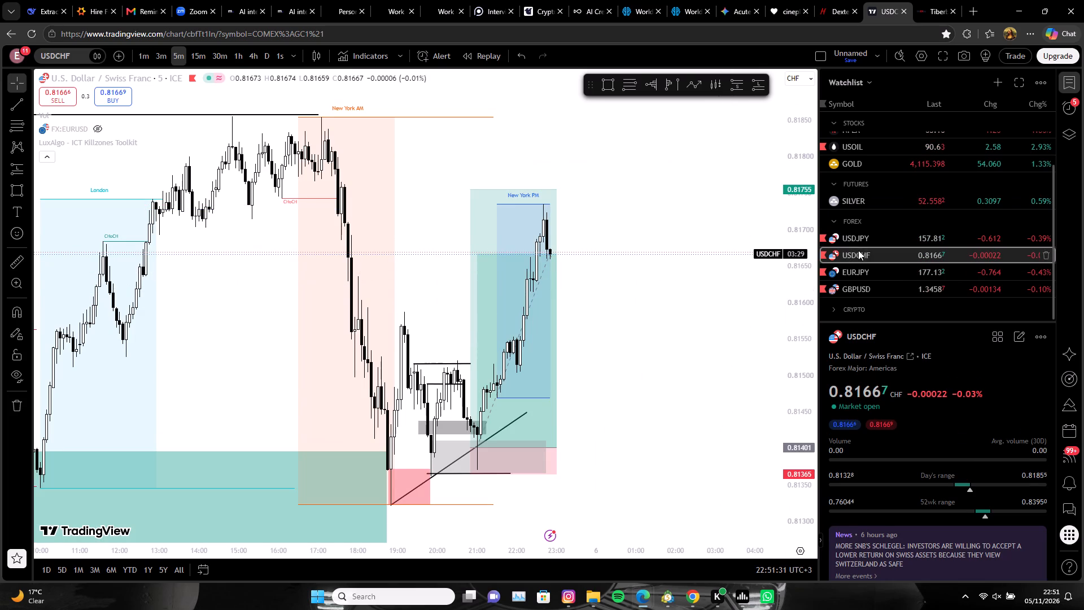
pyautogui.click(867, 239)
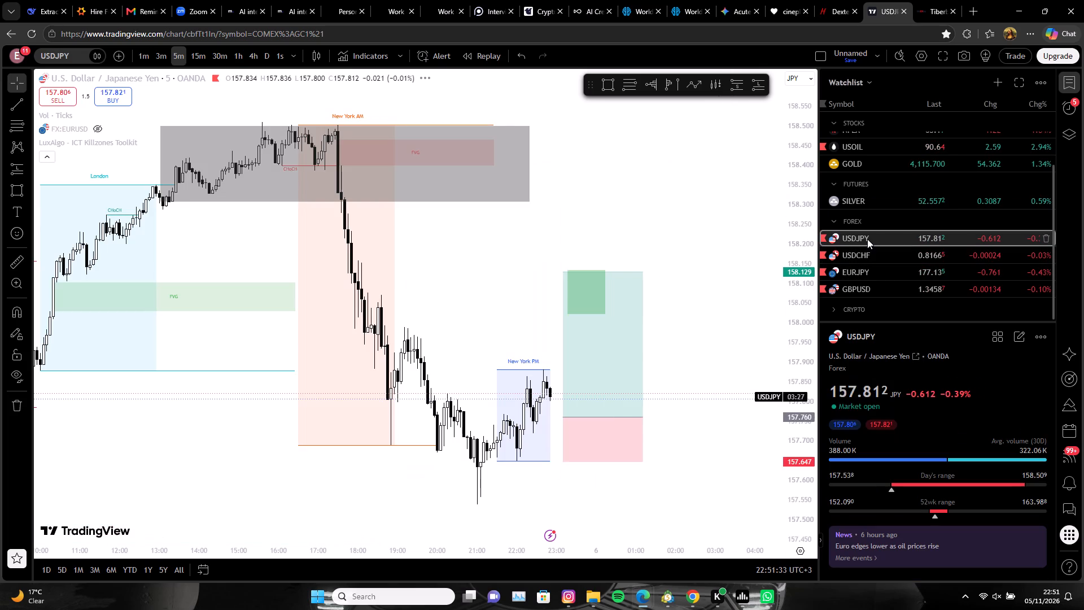
pyautogui.scroll(-2, 698, 290)
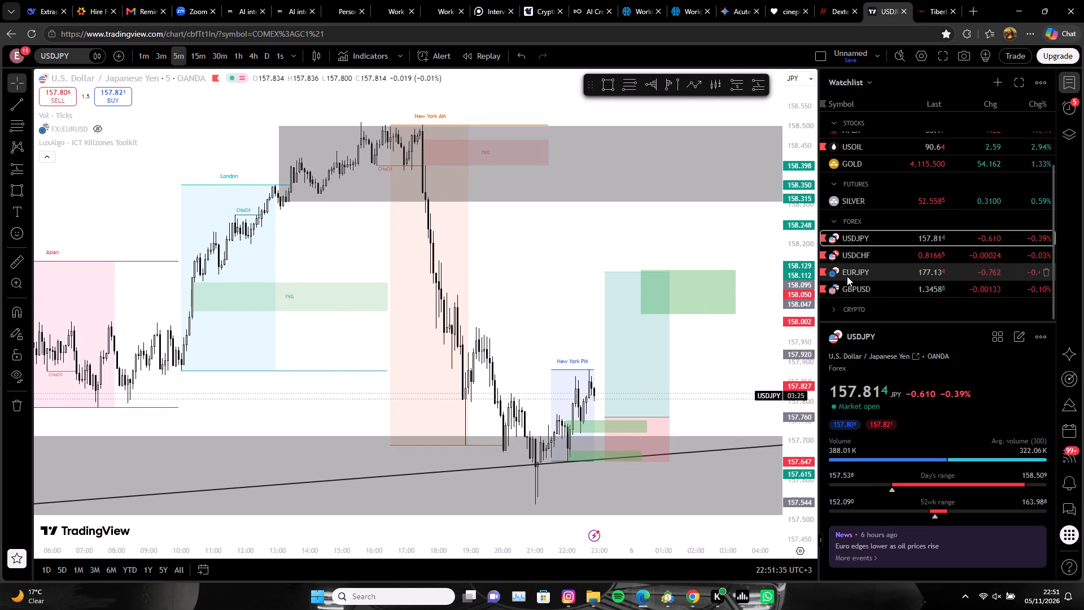
pyautogui.click(854, 260)
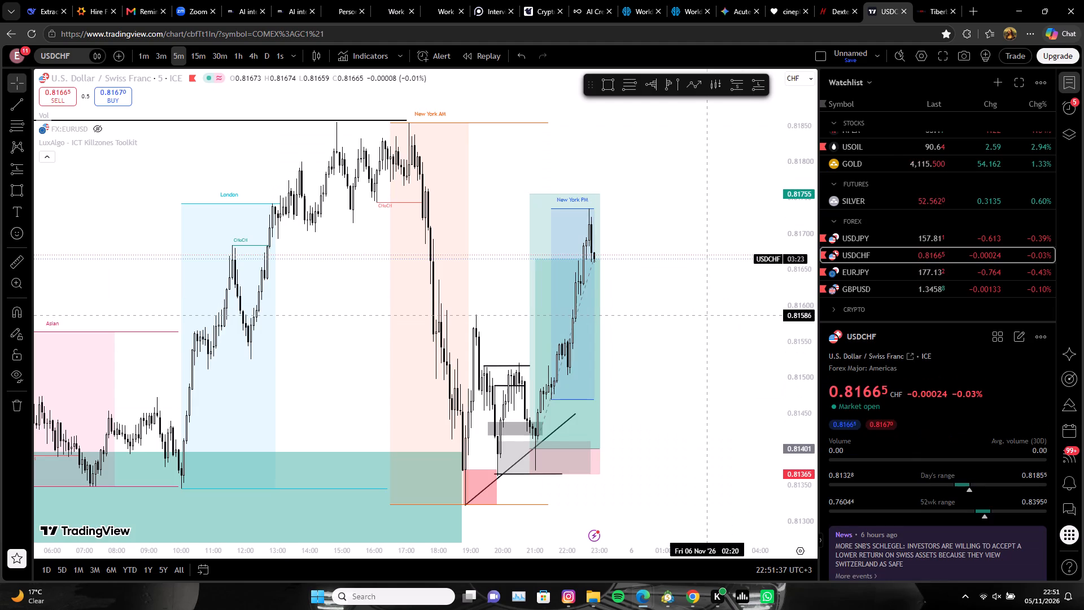
pyautogui.moveTo(723, 356); pyautogui.dragTo(807, 287)
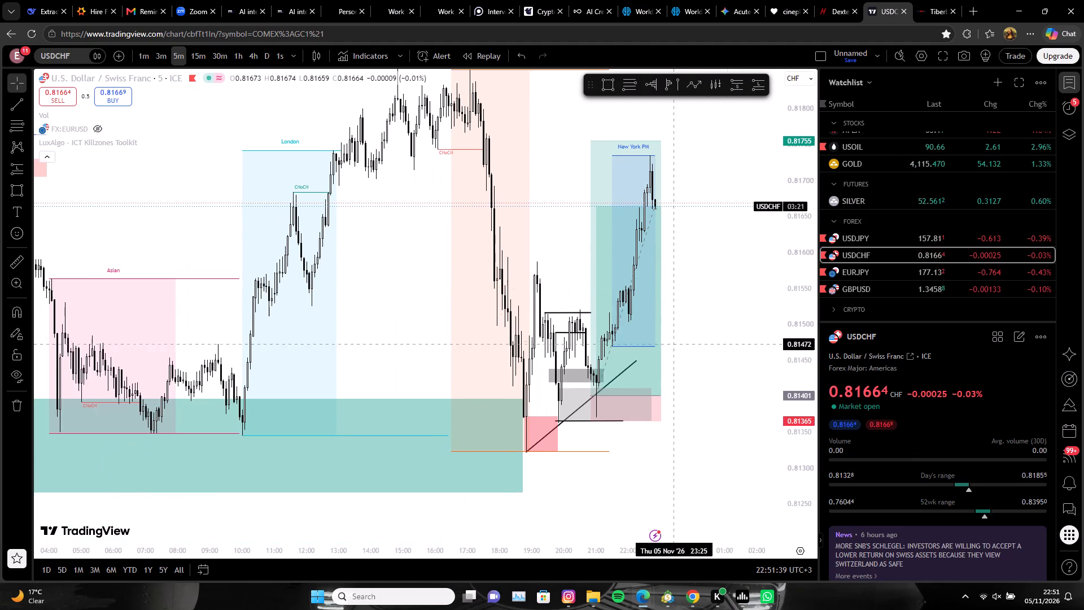
pyautogui.scroll(-3, 675, 354)
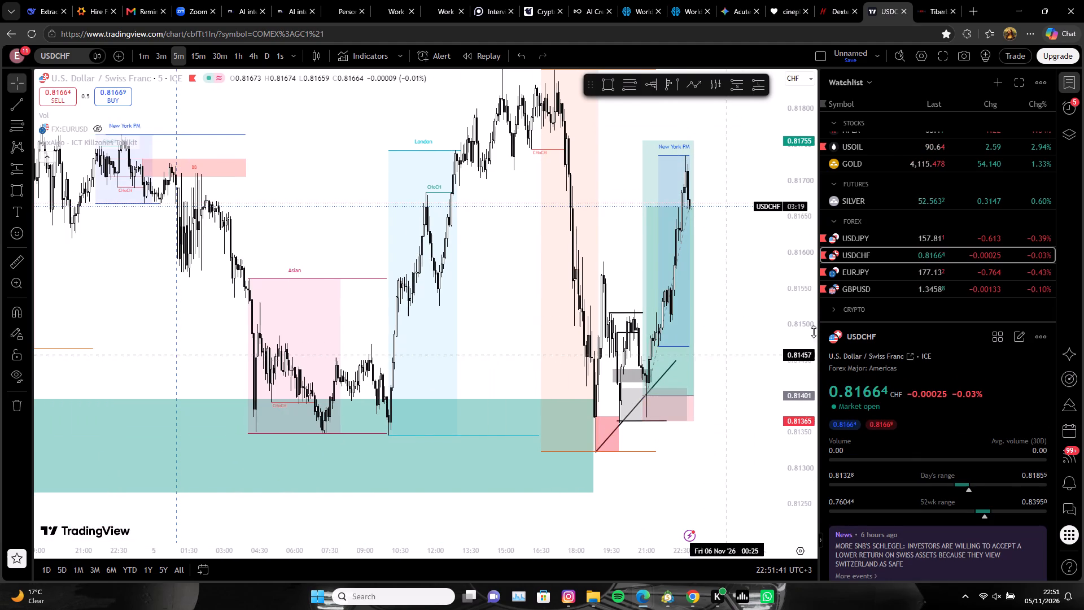
# Switch from USDCHF back to USDJPY and examine the planned long position against the two green zones and New York PM price action.
pyautogui.scroll(4, 711, 327)
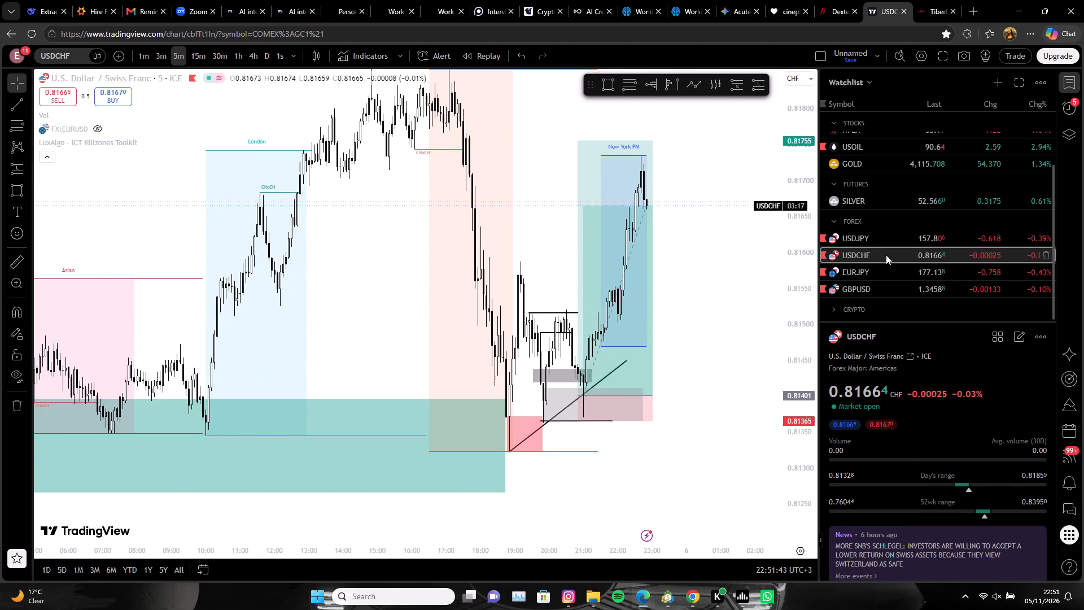
pyautogui.click(872, 234)
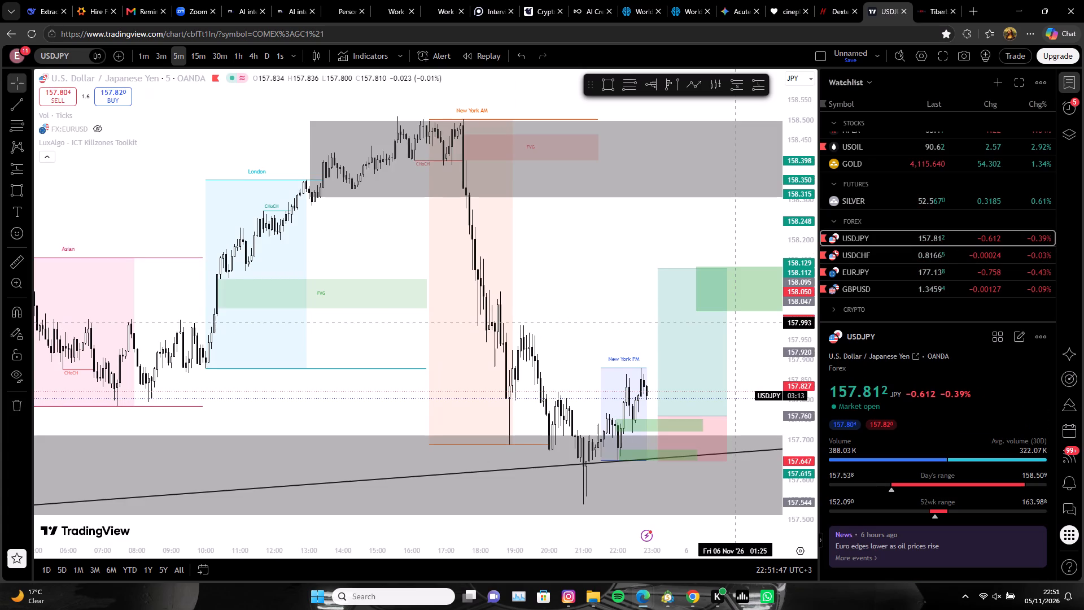
pyautogui.moveTo(761, 364); pyautogui.dragTo(641, 344)
pyautogui.scroll(3, 649, 350)
pyautogui.scroll(-2, 649, 350)
pyautogui.scroll(4, 651, 351)
pyautogui.moveTo(792, 449); pyautogui.dragTo(819, 271)
pyautogui.moveTo(702, 400); pyautogui.dragTo(824, 191)
pyautogui.scroll(5, 678, 296)
pyautogui.scroll(-2, 659, 300)
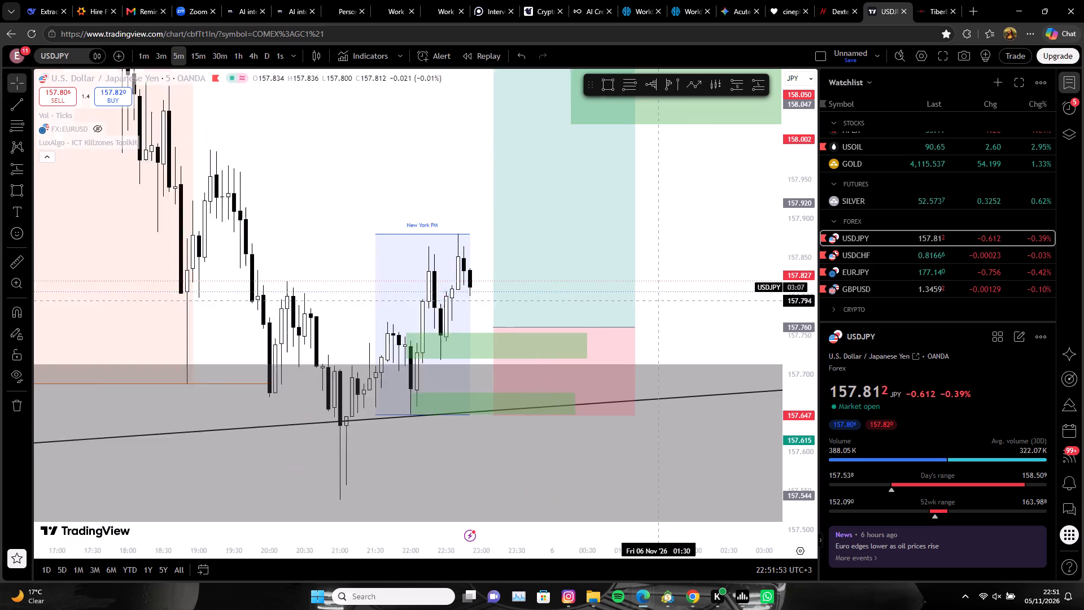
pyautogui.scroll(-5, 659, 300)
pyautogui.moveTo(787, 225); pyautogui.dragTo(772, 426)
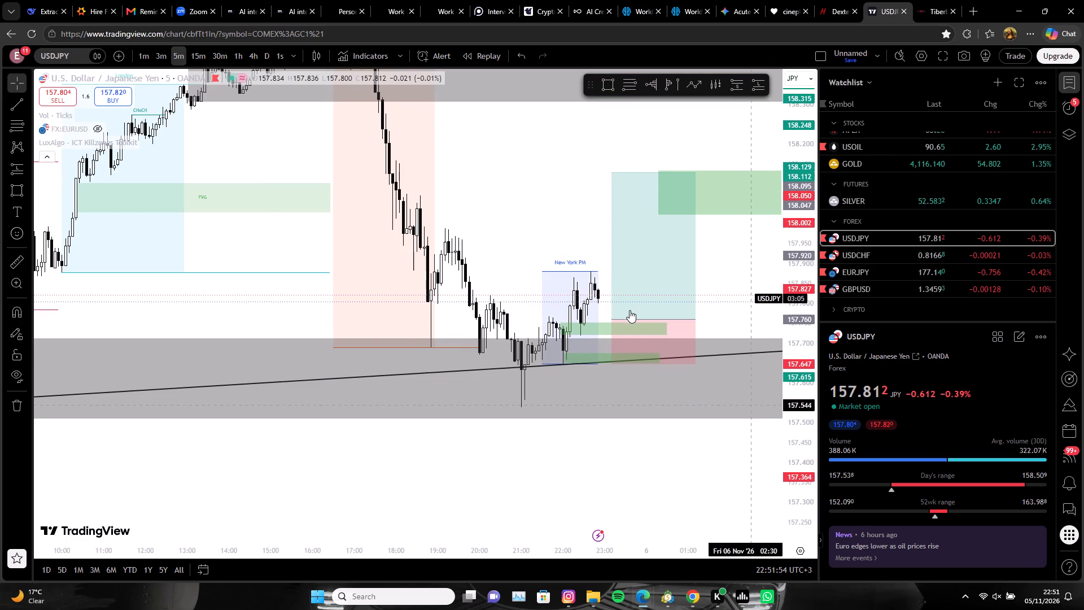
pyautogui.scroll(5, 628, 310)
pyautogui.moveTo(791, 457); pyautogui.dragTo(811, 236)
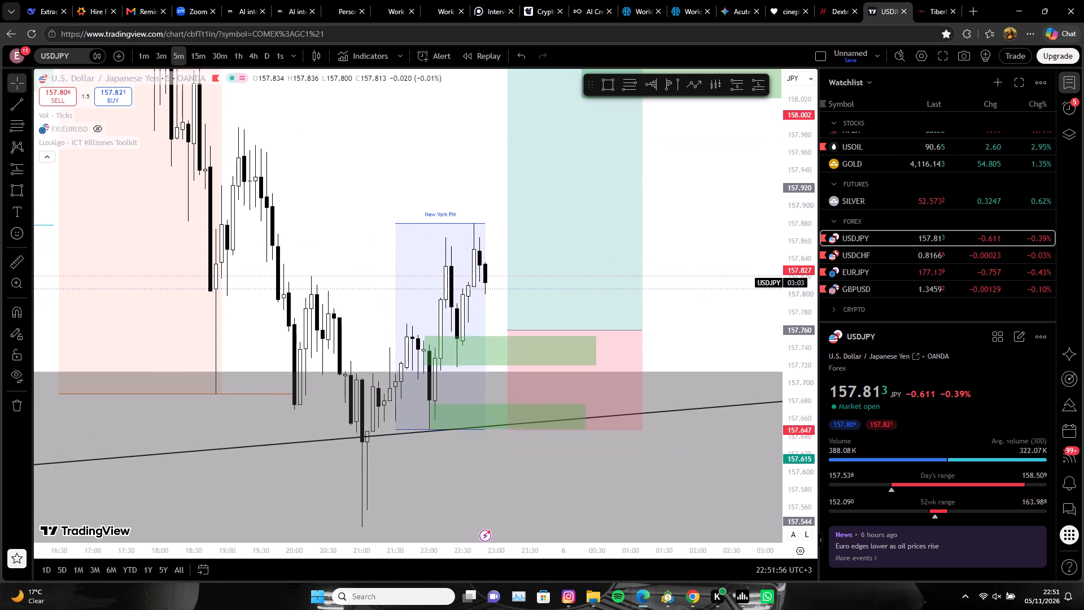
pyautogui.scroll(5, 637, 307)
pyautogui.moveTo(514, 444); pyautogui.dragTo(779, 436)
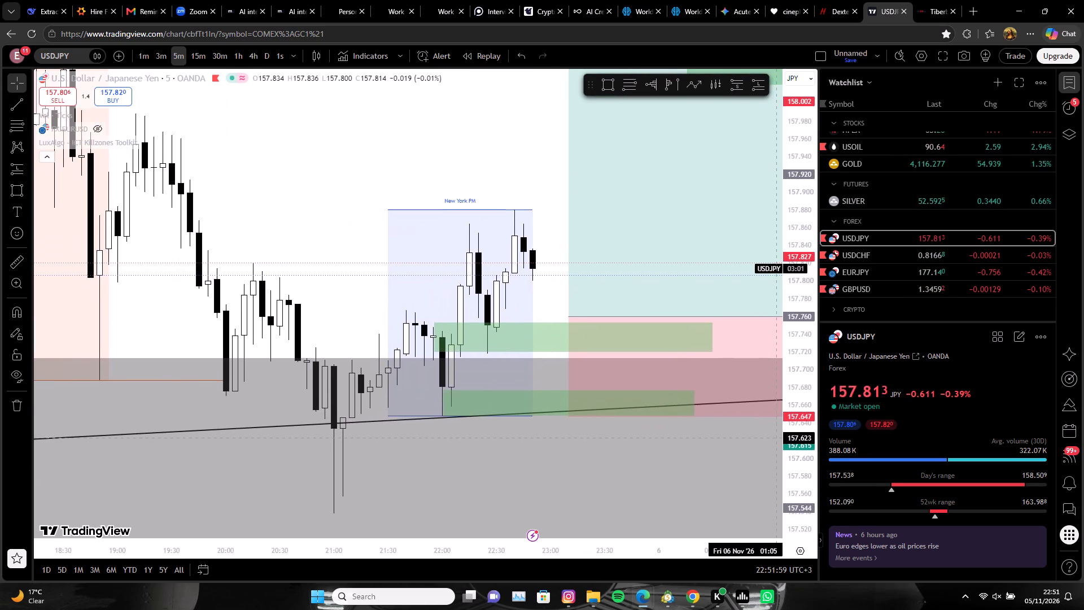
pyautogui.moveTo(779, 436); pyautogui.dragTo(777, 425)
pyautogui.scroll(5, 675, 425)
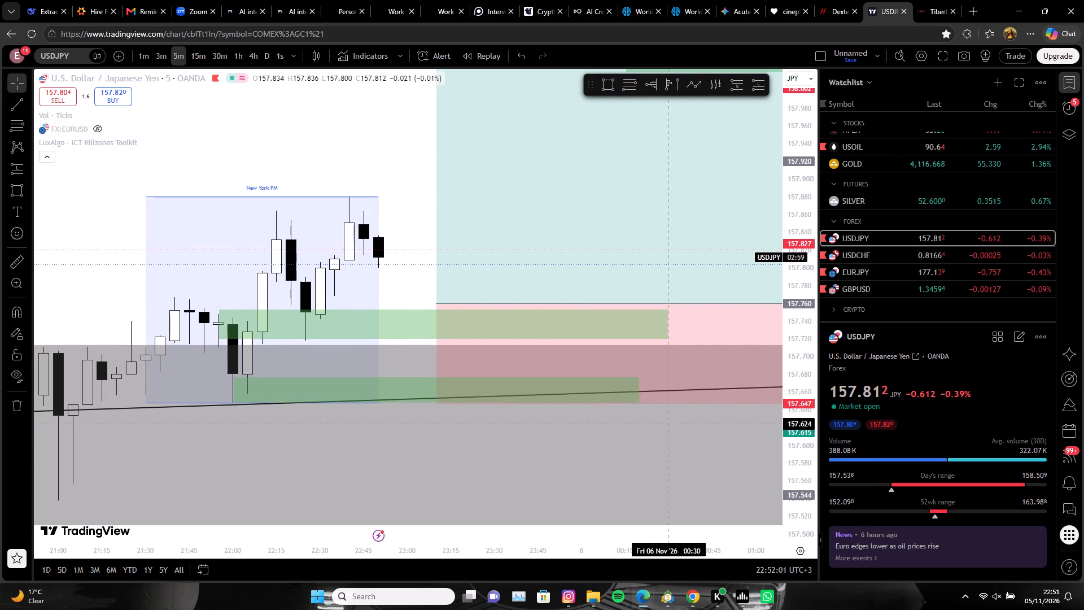
pyautogui.scroll(-3, 409, 441)
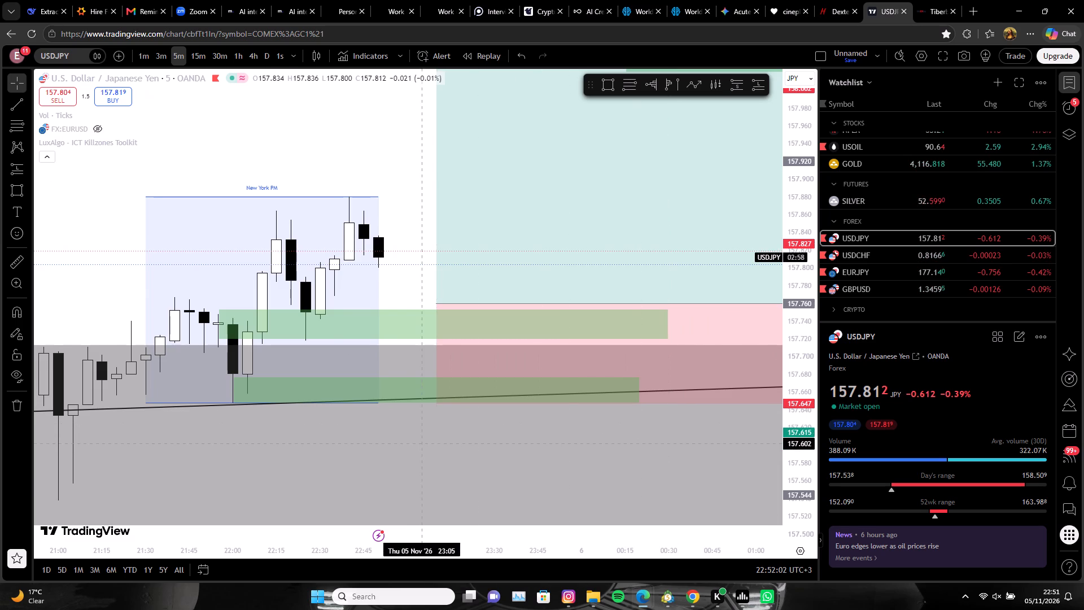
# Examine USDJPY's wider 5-minute structure, from the Asian and London sessions through the New York AM drop, against the long position and grey zones.
pyautogui.scroll(-16, 416, 443)
pyautogui.moveTo(812, 237); pyautogui.dragTo(790, 436)
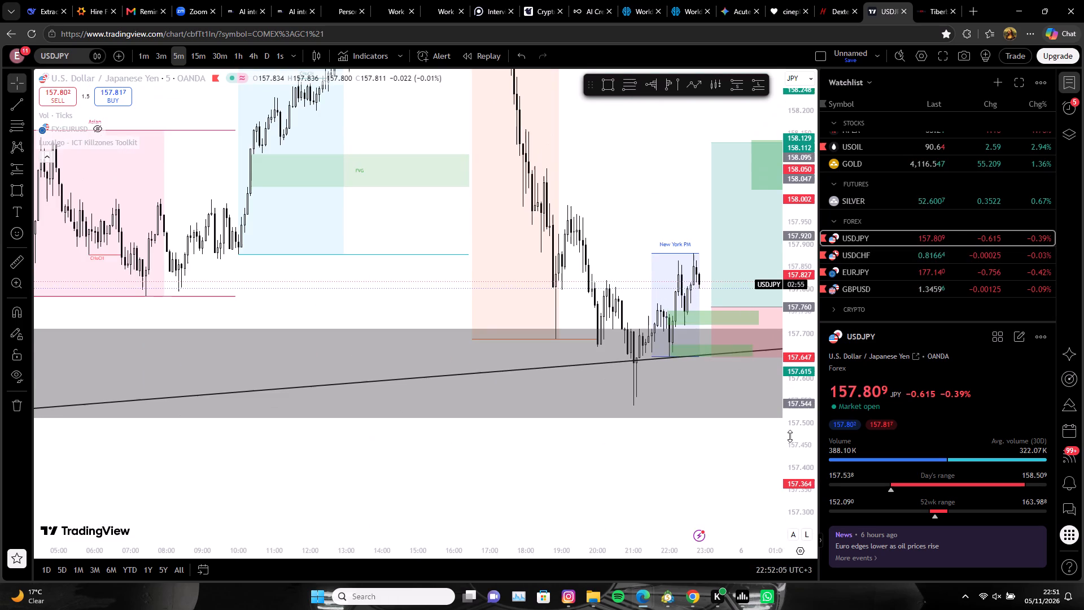
pyautogui.moveTo(790, 436); pyautogui.dragTo(788, 437)
pyautogui.scroll(-3, 454, 345)
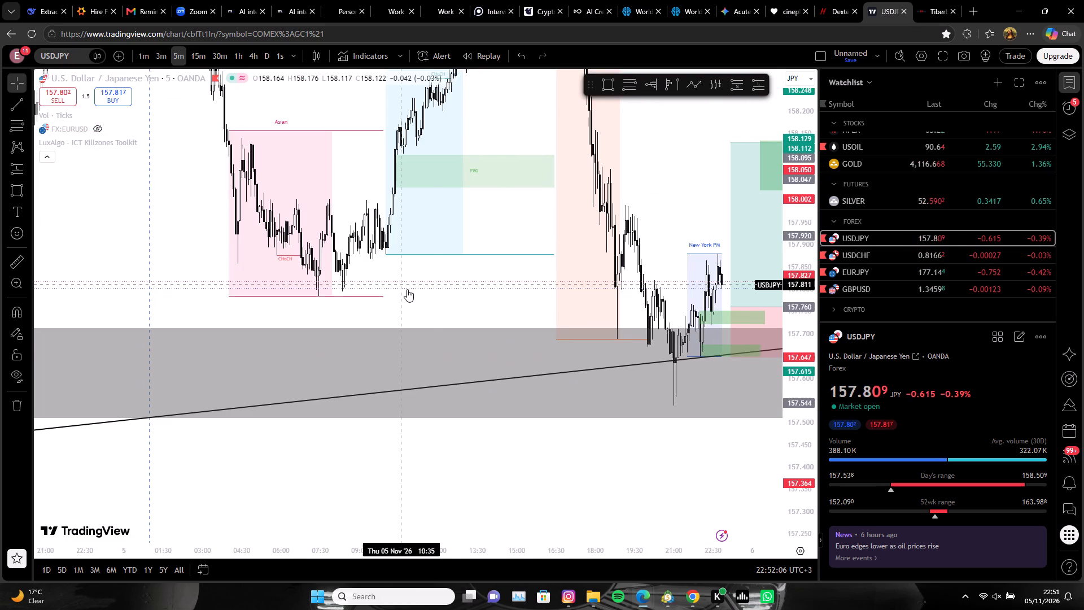
pyautogui.scroll(1, 442, 290)
pyautogui.moveTo(666, 179); pyautogui.dragTo(571, 263)
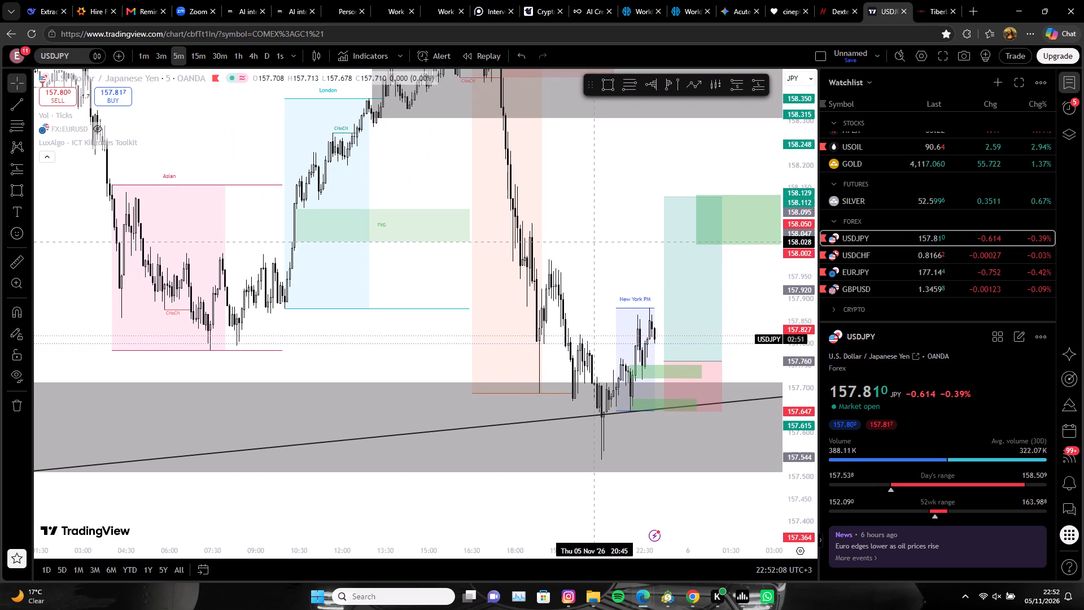
pyautogui.moveTo(571, 263); pyautogui.dragTo(554, 289)
pyautogui.moveTo(792, 165); pyautogui.dragTo(785, 274)
pyautogui.moveTo(624, 226); pyautogui.dragTo(784, 274)
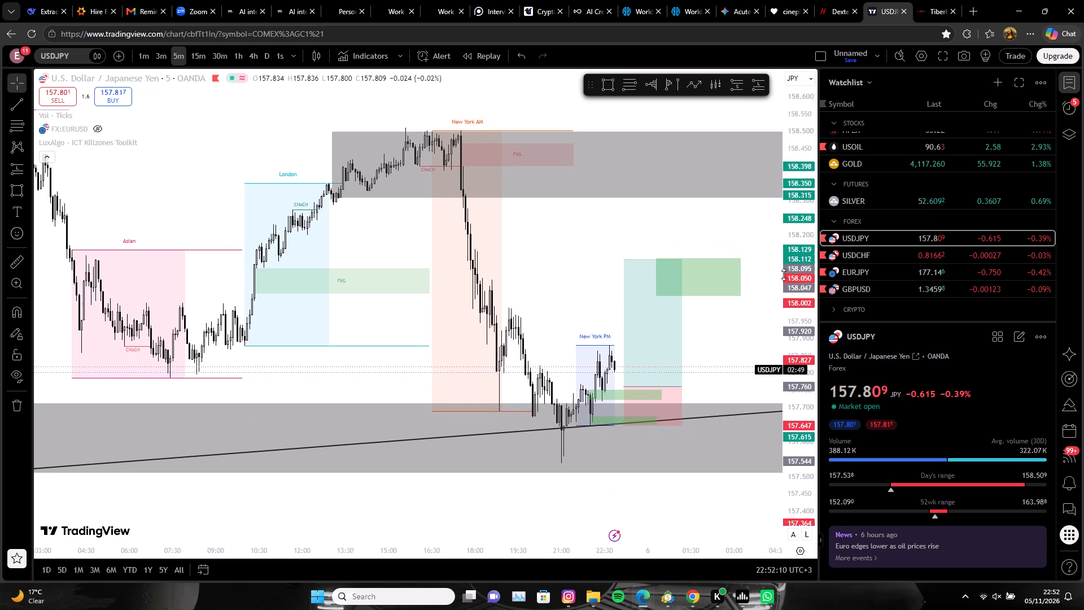
pyautogui.moveTo(784, 274); pyautogui.dragTo(474, 259)
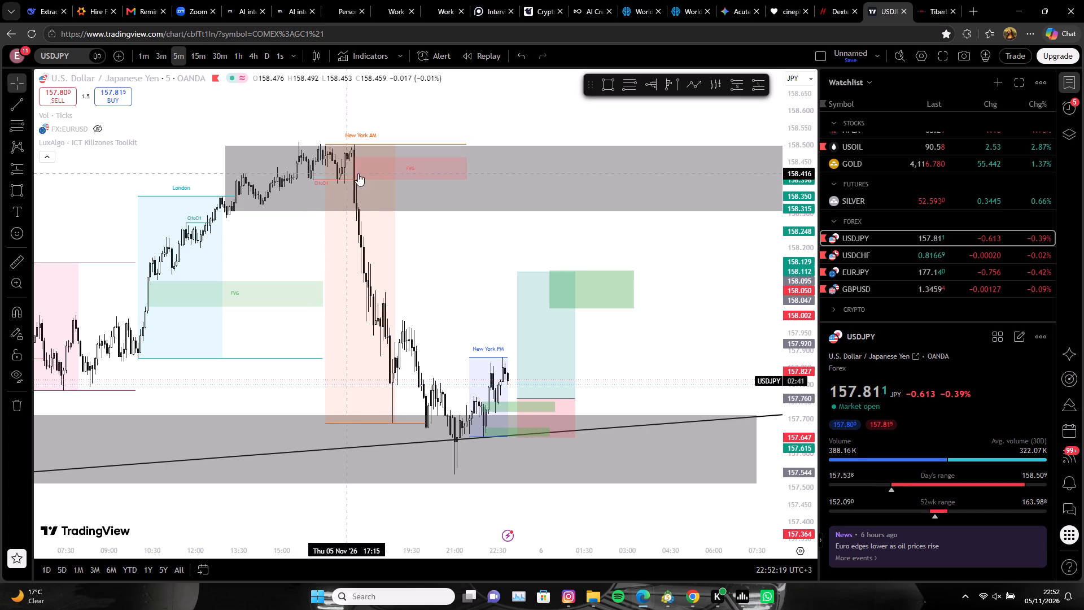
pyautogui.scroll(1, 370, 217)
pyautogui.moveTo(398, 233); pyautogui.dragTo(692, 272)
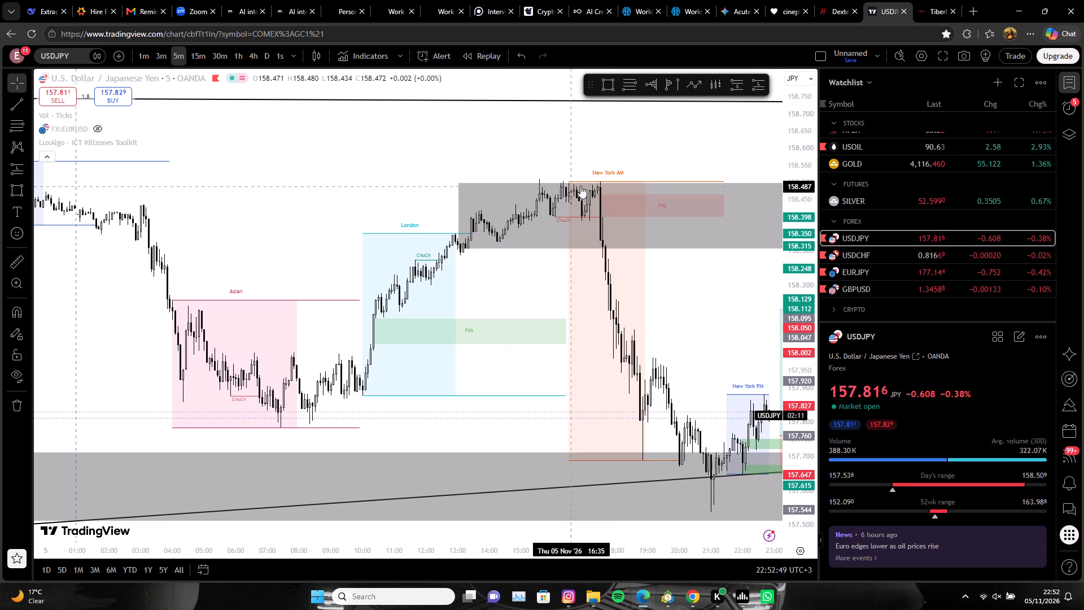
pyautogui.scroll(-3, 544, 232)
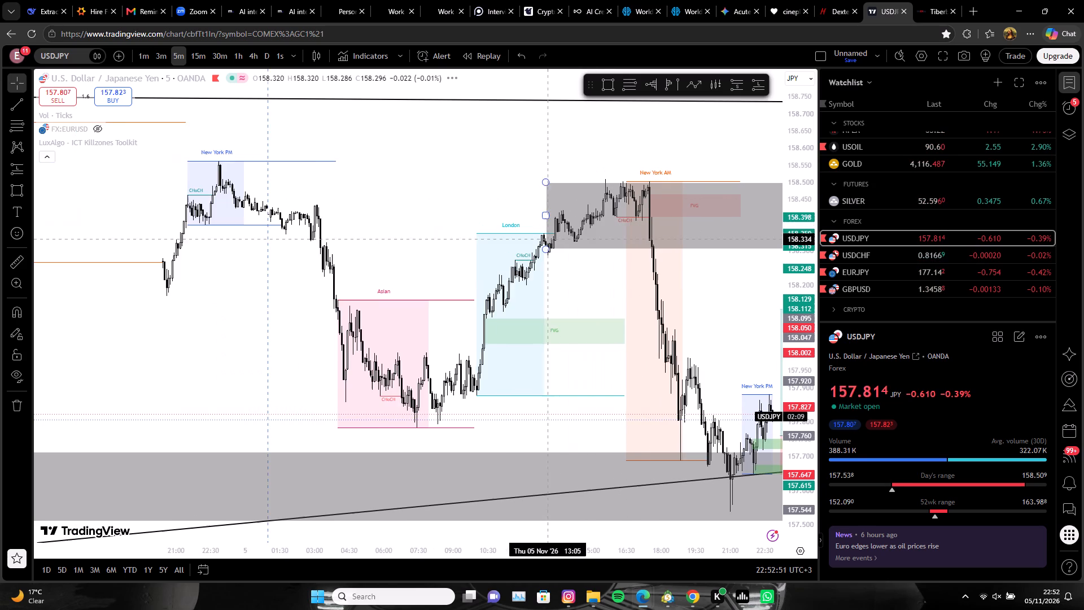
pyautogui.moveTo(584, 309); pyautogui.dragTo(413, 291)
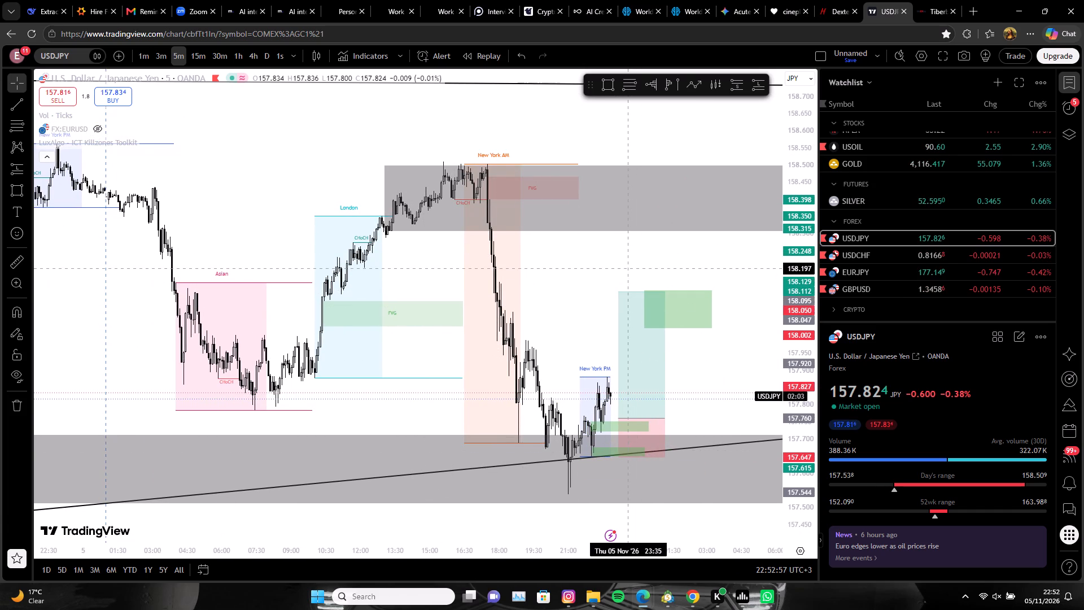
pyautogui.scroll(-2, 620, 263)
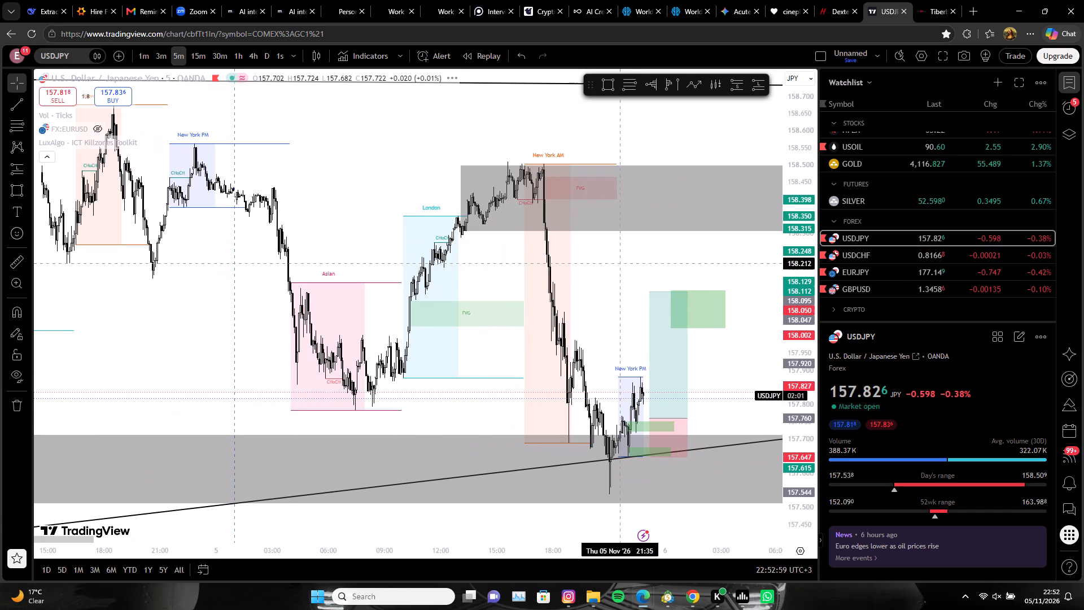
pyautogui.scroll(-3, 619, 265)
pyautogui.scroll(5, 619, 265)
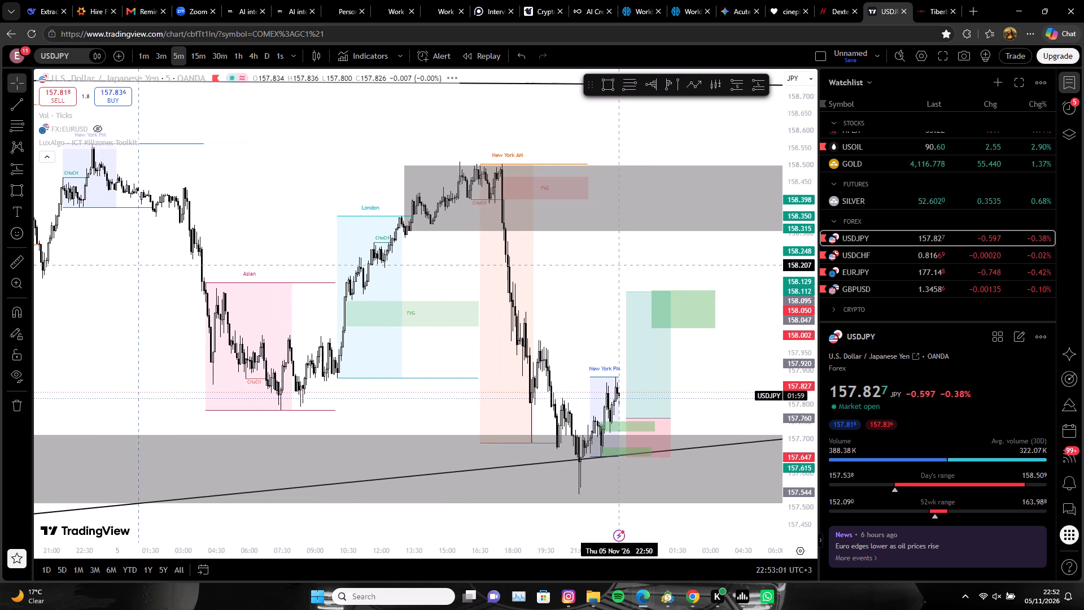
pyautogui.scroll(-2, 619, 264)
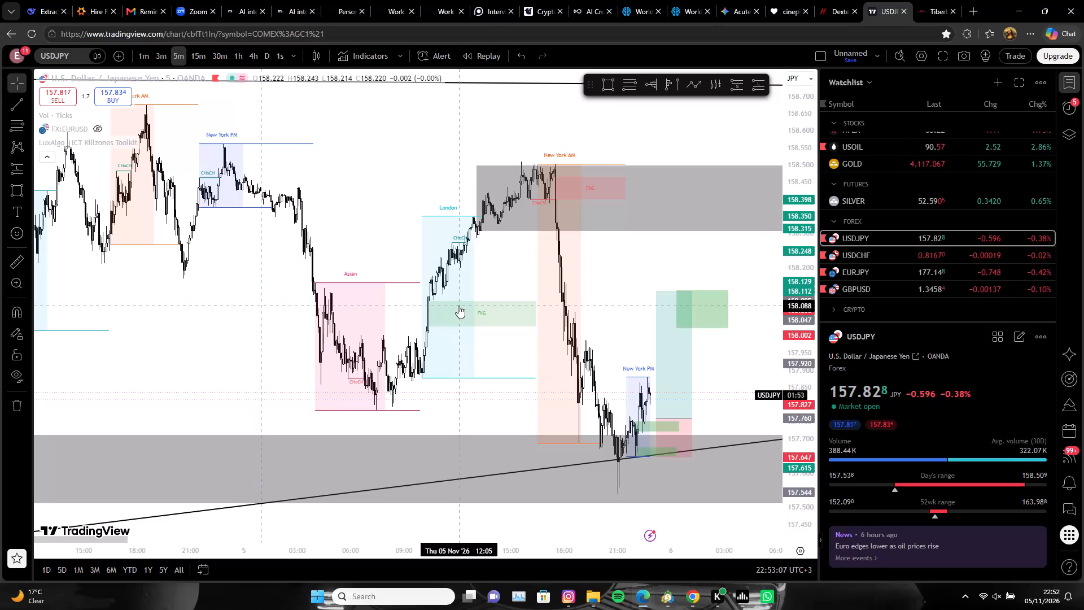
pyautogui.scroll(6, 541, 366)
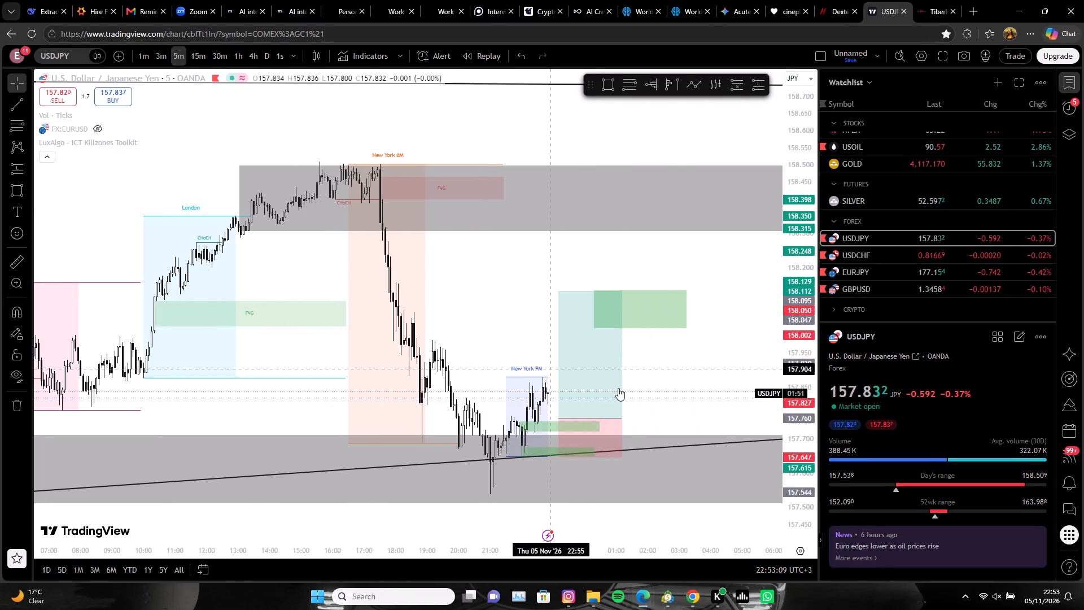
pyautogui.scroll(1, 736, 364)
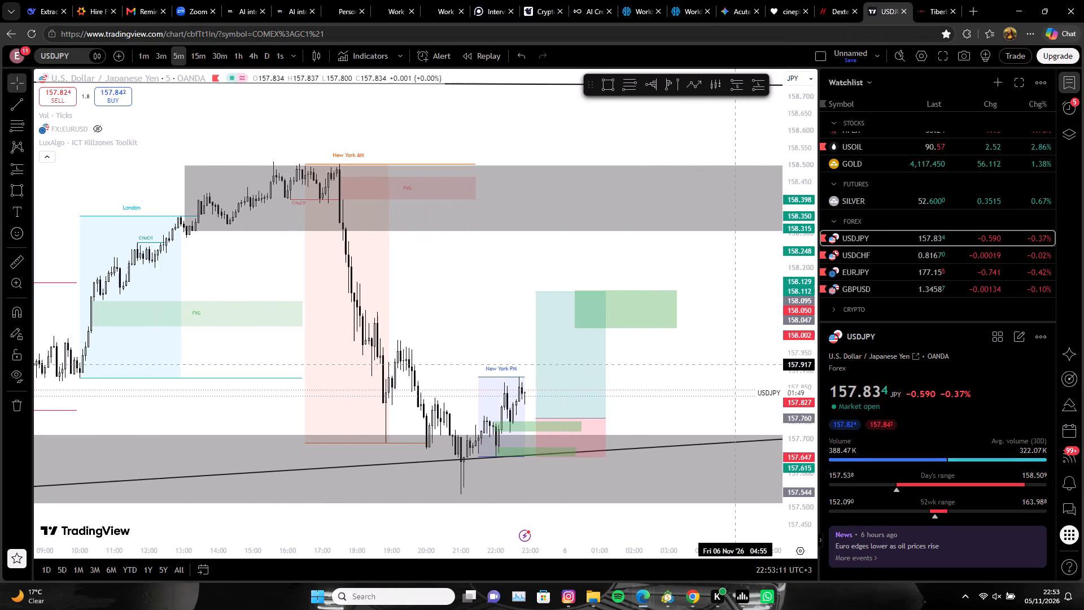
pyautogui.scroll(1, 736, 364)
# Examine the long position's target area and the previous day's New York sessions against the upper grey zone on USDJPY.
pyautogui.moveTo(803, 456); pyautogui.dragTo(813, 343)
pyautogui.moveTo(655, 426); pyautogui.dragTo(793, 338)
pyautogui.scroll(2, 619, 358)
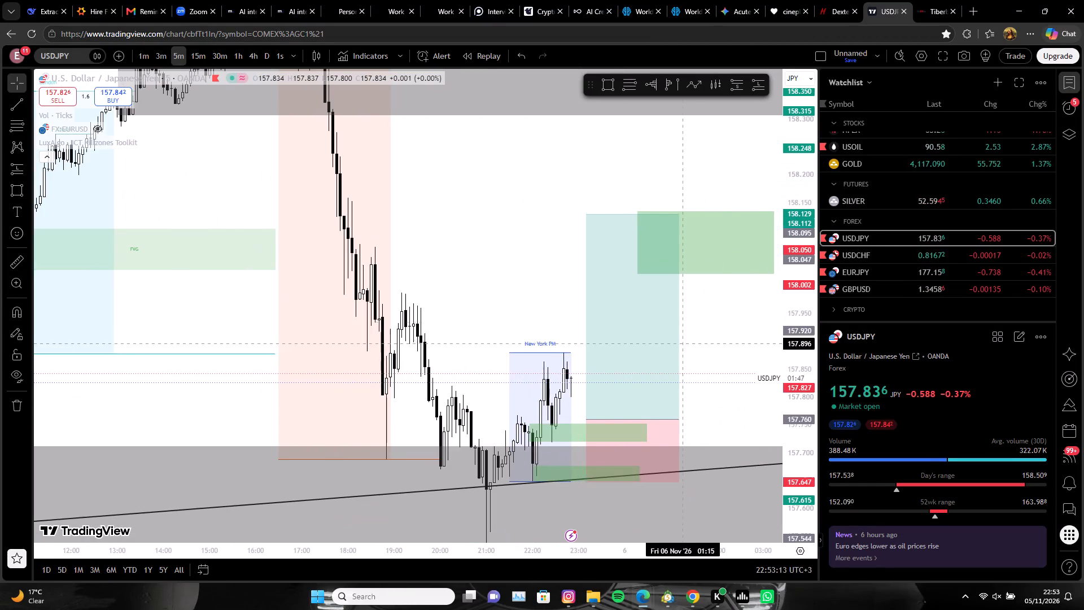
pyautogui.scroll(-3, 720, 316)
pyautogui.moveTo(803, 198); pyautogui.dragTo(789, 290)
pyautogui.scroll(-3, 377, 142)
pyautogui.moveTo(591, 198); pyautogui.dragTo(592, 207)
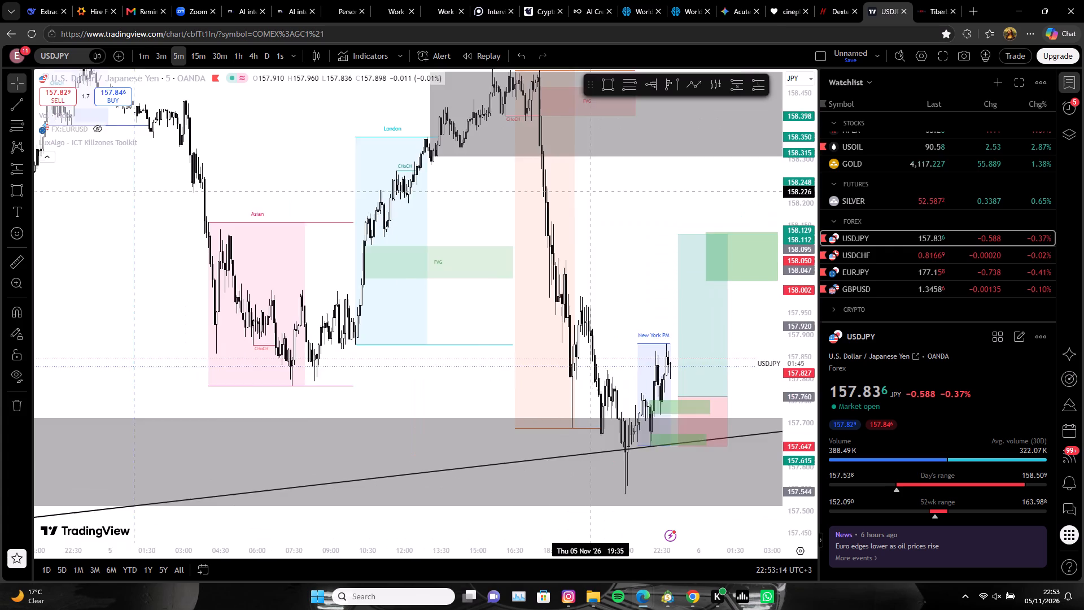
pyautogui.moveTo(592, 207); pyautogui.dragTo(598, 273)
pyautogui.scroll(-4, 408, 250)
pyautogui.moveTo(431, 189); pyautogui.dragTo(387, 290)
pyautogui.moveTo(394, 246); pyautogui.dragTo(406, 277)
pyautogui.moveTo(387, 237); pyautogui.dragTo(453, 245)
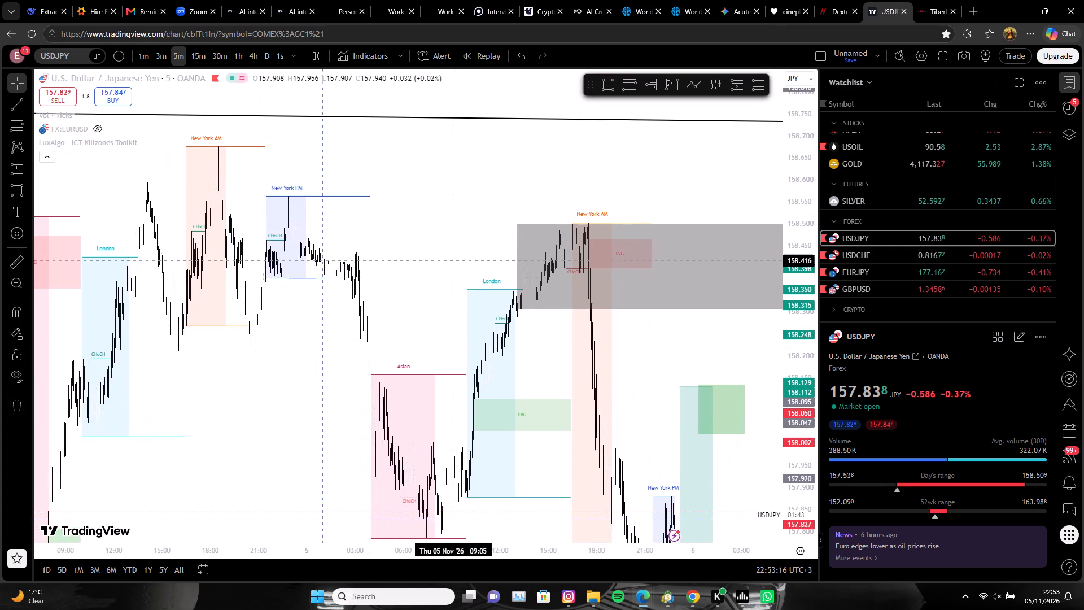
pyautogui.moveTo(453, 245); pyautogui.dragTo(433, 310)
pyautogui.scroll(5, 438, 310)
pyautogui.moveTo(326, 276); pyautogui.dragTo(541, 298)
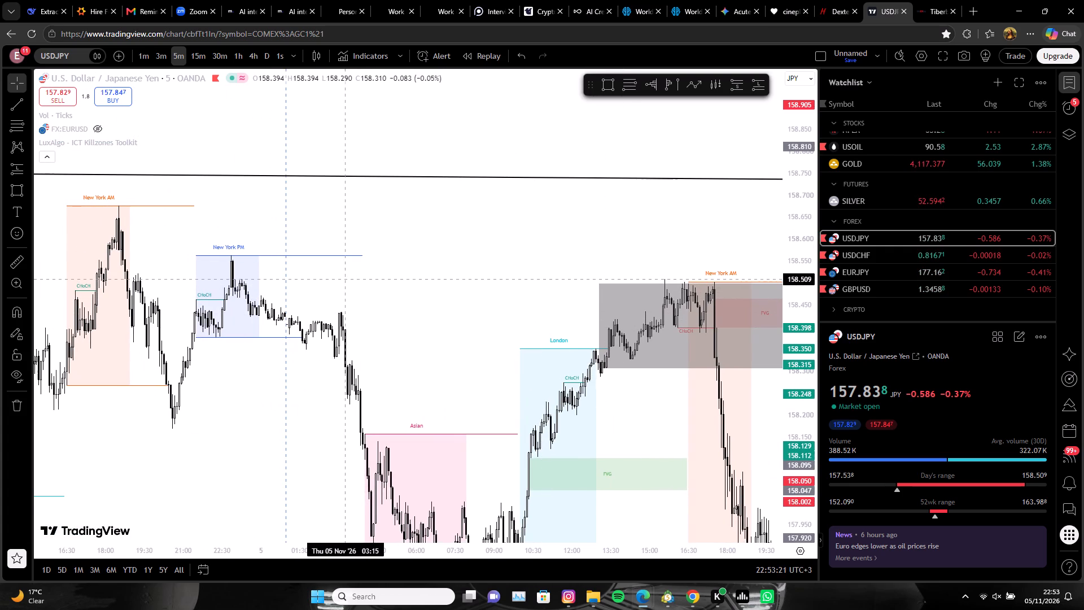
pyautogui.moveTo(798, 448); pyautogui.dragTo(798, 425)
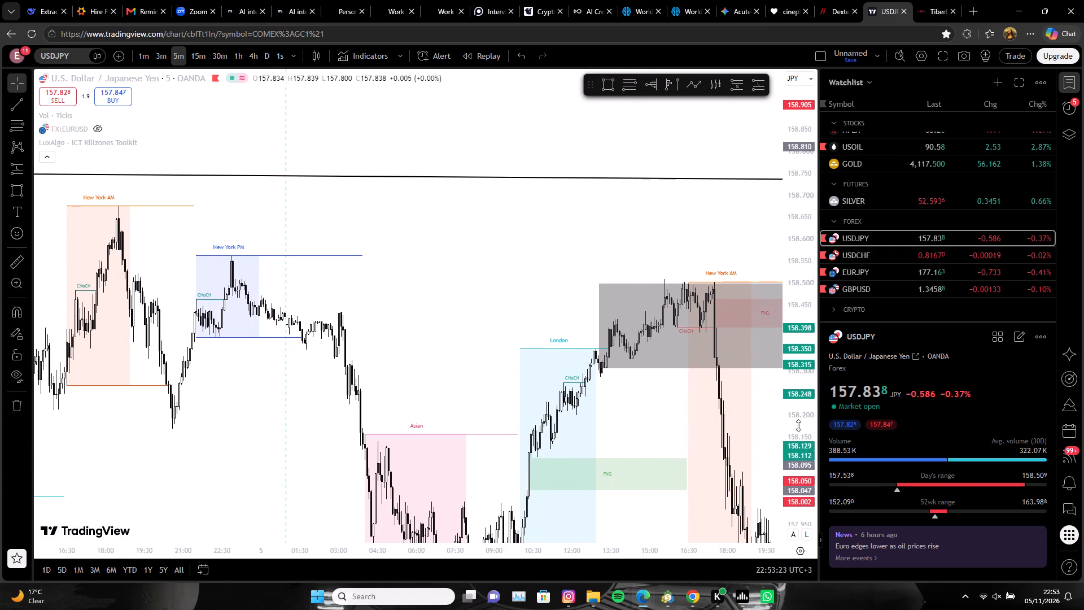
pyautogui.moveTo(798, 425); pyautogui.dragTo(803, 233)
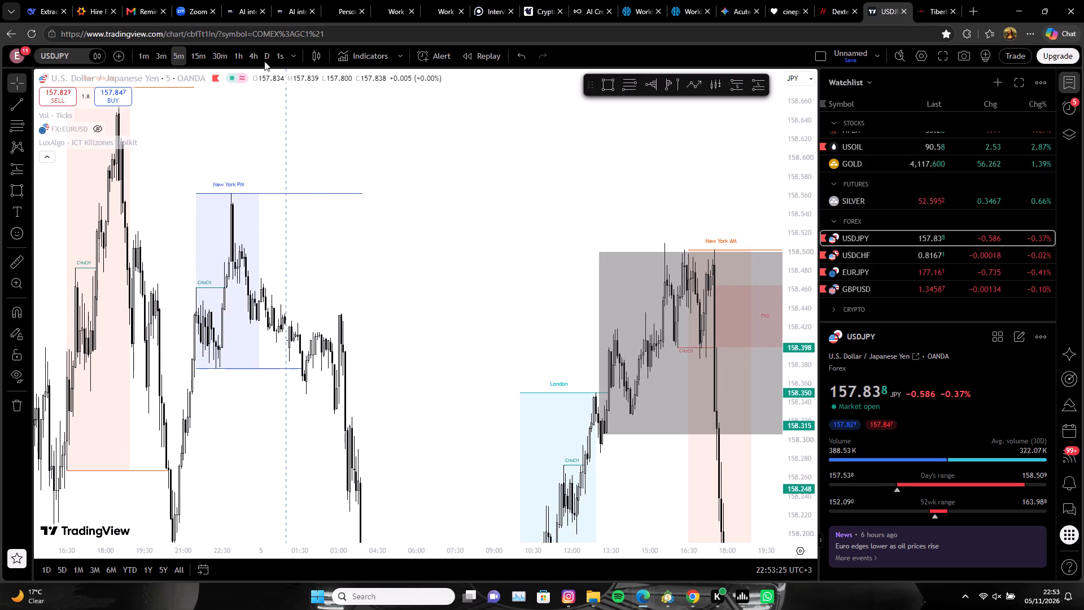
# On USDJPY's 15-minute timeframe, draw a green zone from about 158.510 to 158.487, spanning 4 November 23:00 to 5 November 18:15.
pyautogui.click(193, 54)
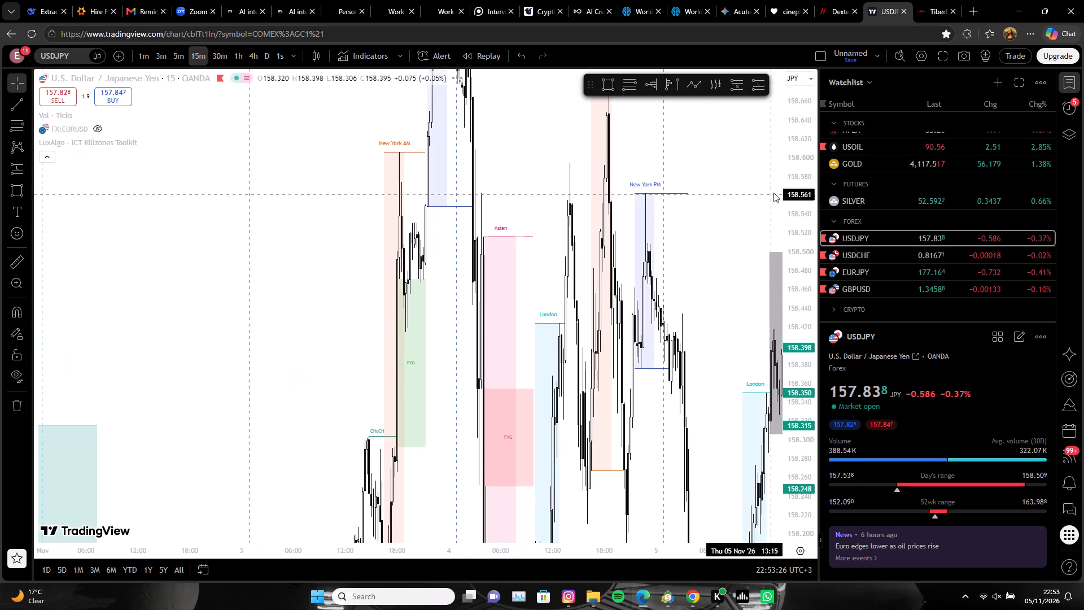
pyautogui.moveTo(808, 195); pyautogui.dragTo(791, 351)
pyautogui.scroll(7, 549, 312)
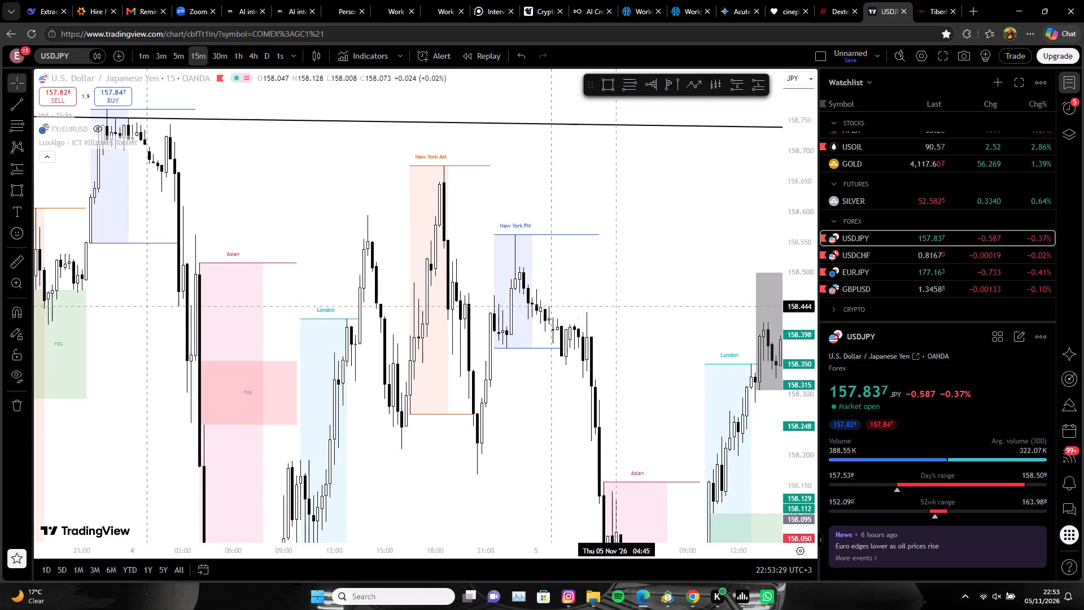
pyautogui.moveTo(641, 291); pyautogui.dragTo(512, 324)
pyautogui.moveTo(568, 293); pyautogui.dragTo(511, 329)
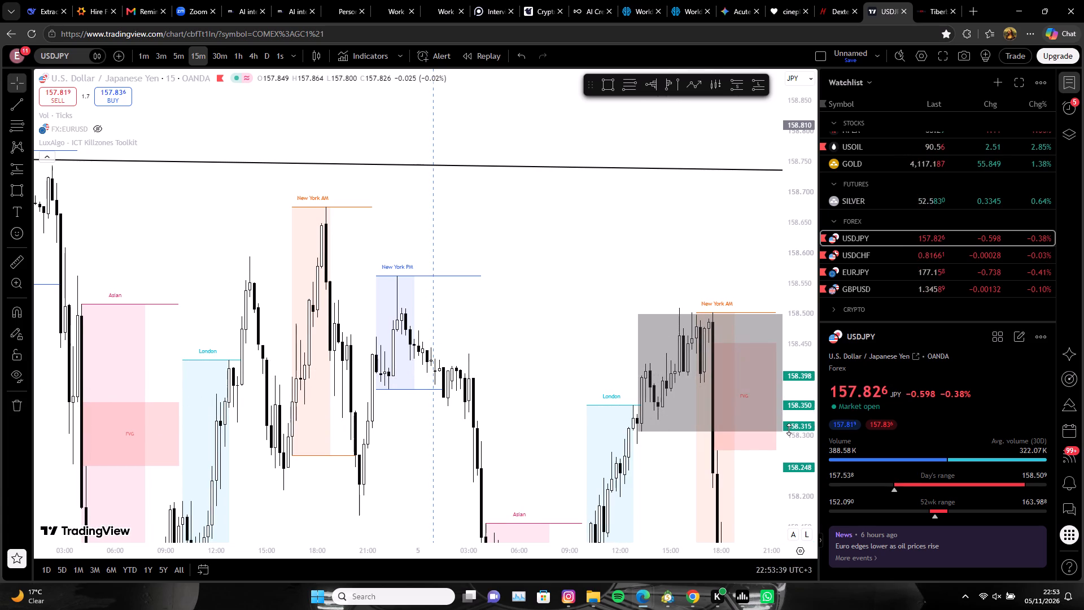
pyautogui.moveTo(798, 435); pyautogui.dragTo(806, 335)
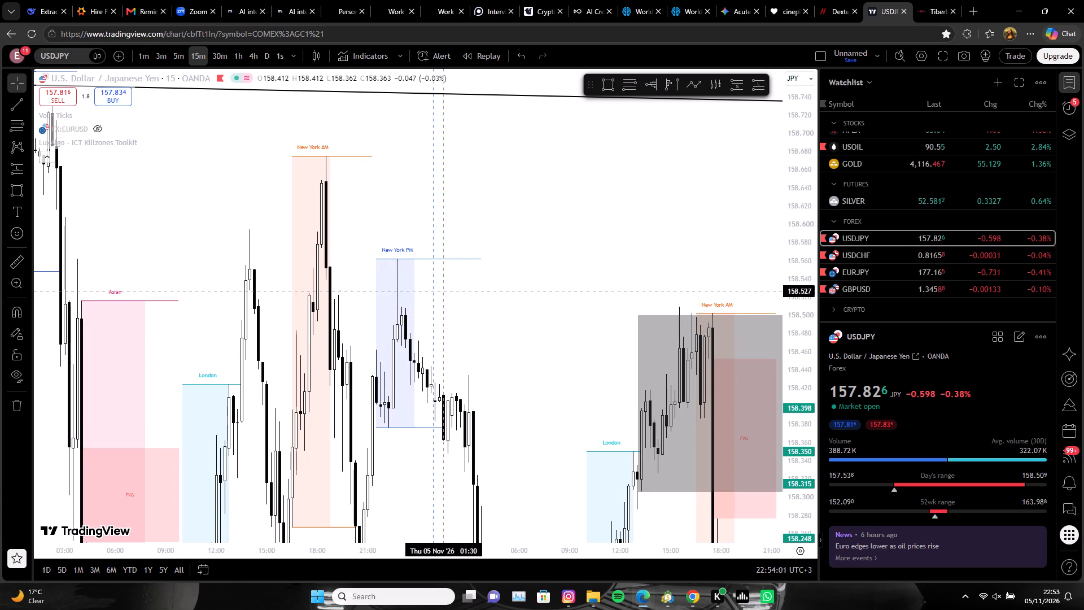
pyautogui.click(604, 78)
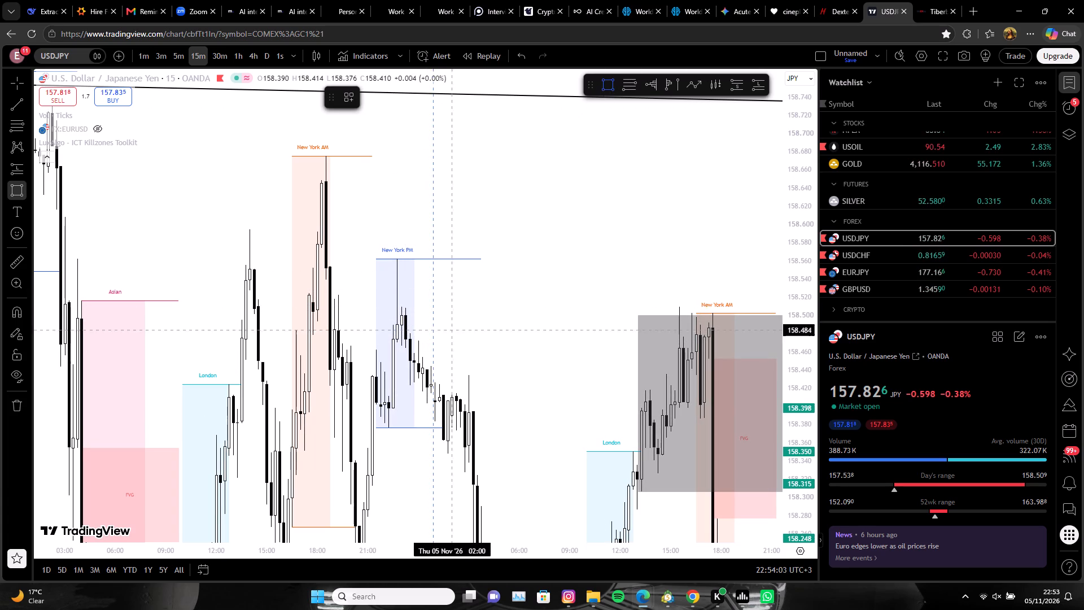
pyautogui.moveTo(403, 306); pyautogui.dragTo(549, 330)
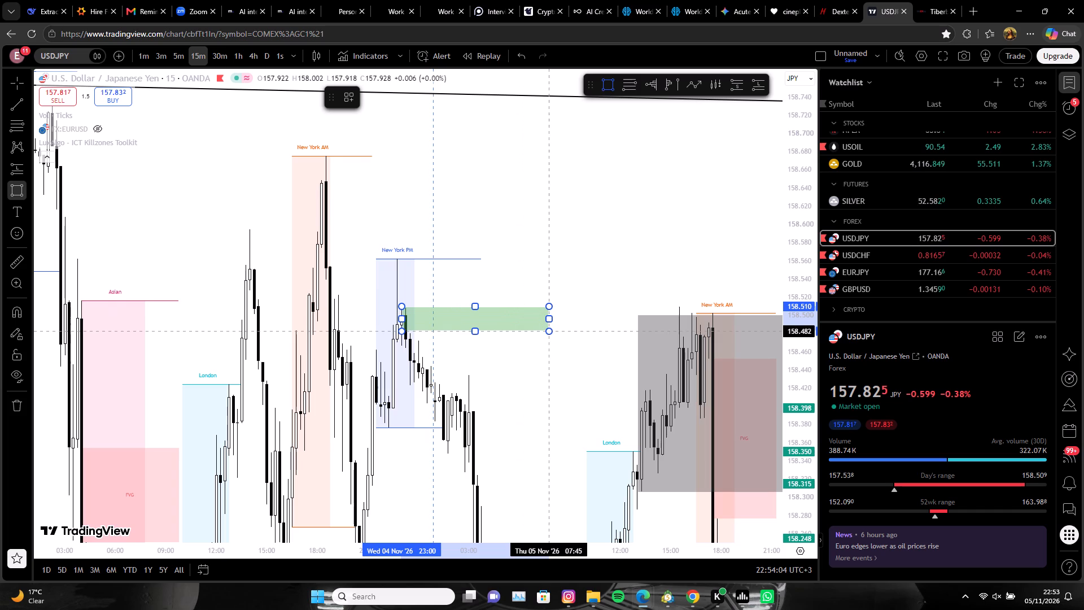
pyautogui.moveTo(549, 330); pyautogui.dragTo(552, 327)
pyautogui.click(552, 327)
pyautogui.moveTo(556, 319); pyautogui.dragTo(727, 322)
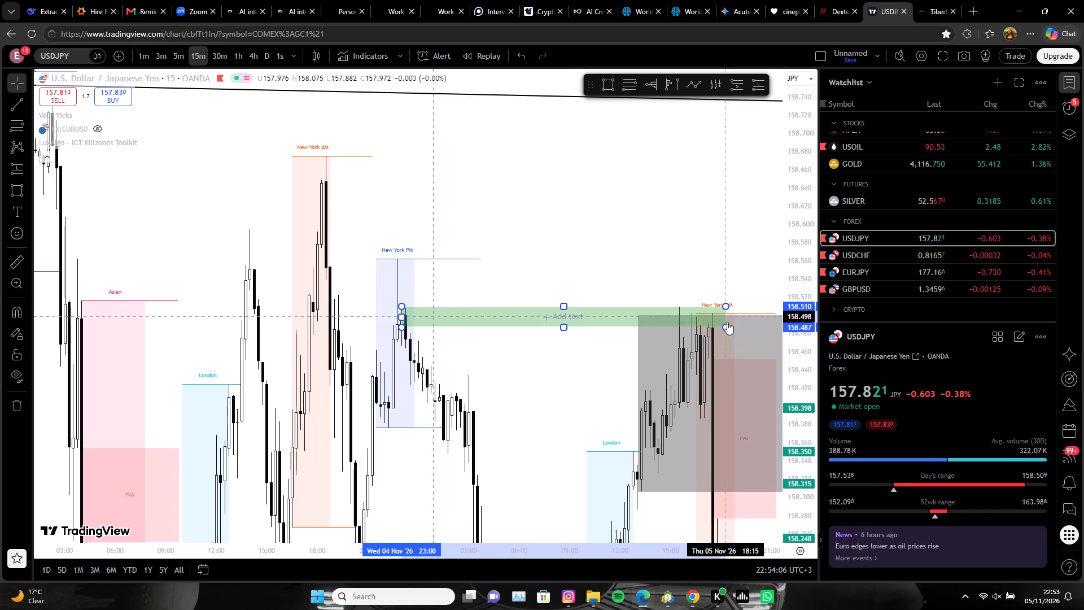
pyautogui.moveTo(729, 247); pyautogui.dragTo(720, 118)
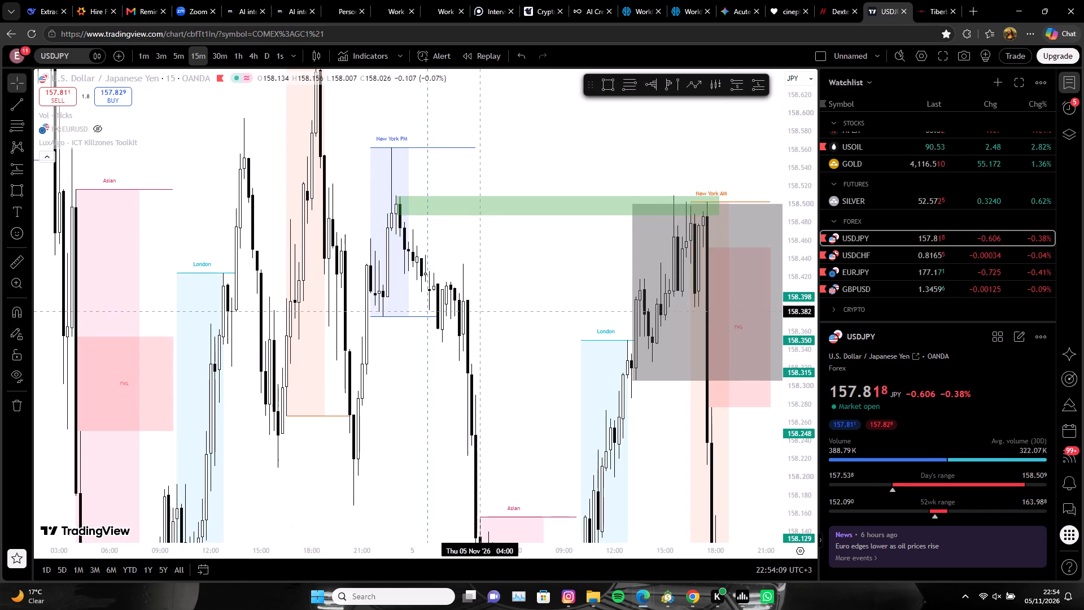
# Draw a green zone on USDJPY from about 158.397 to 158.356, spanning 5 November 03:00 to about 09:15.
pyautogui.click(604, 86)
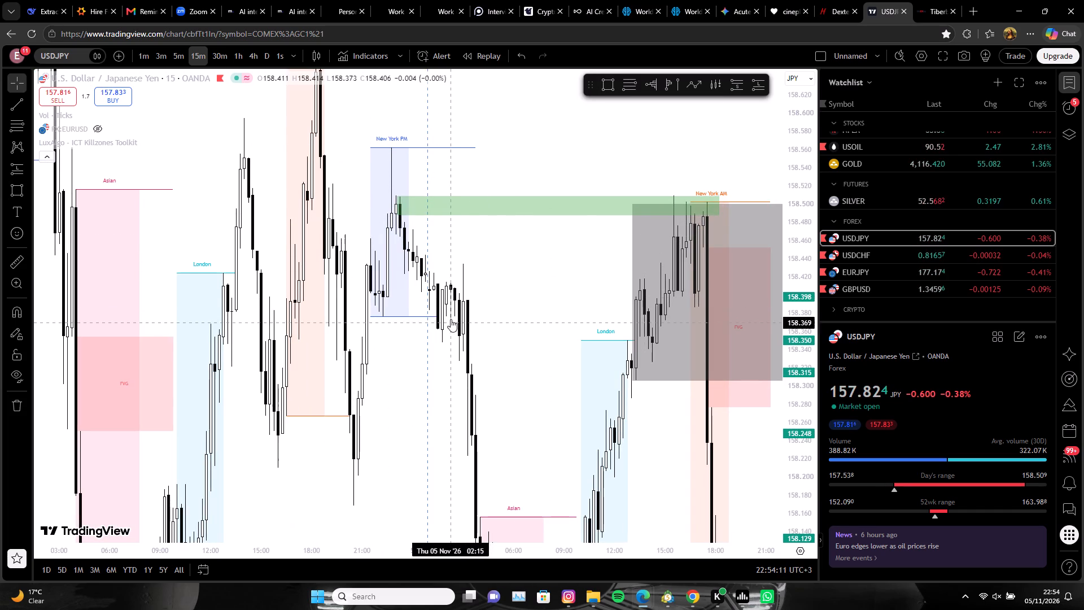
pyautogui.click(607, 85)
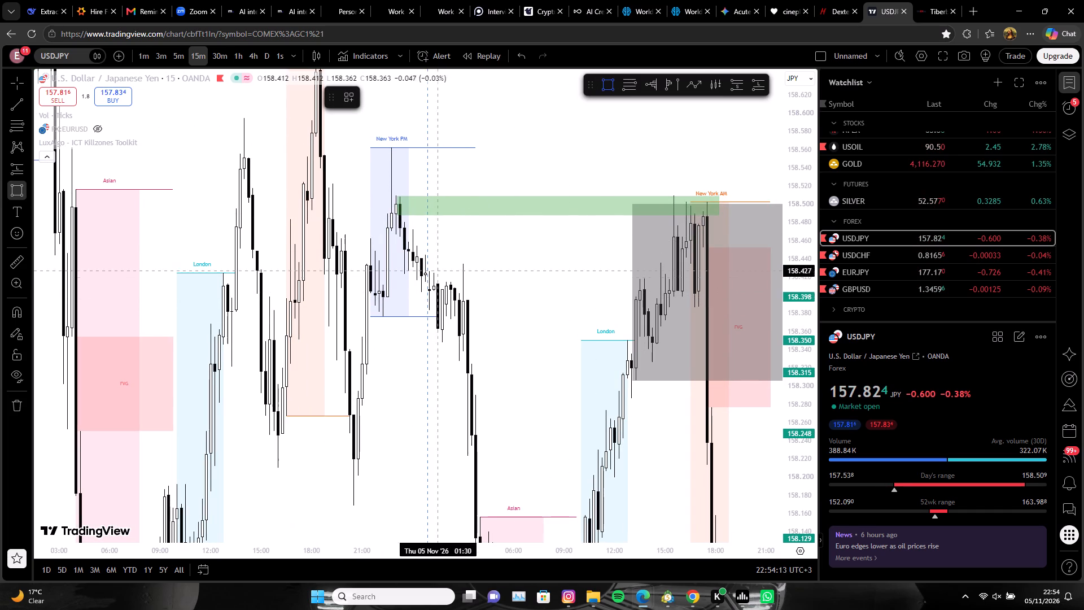
pyautogui.moveTo(464, 297); pyautogui.dragTo(571, 346)
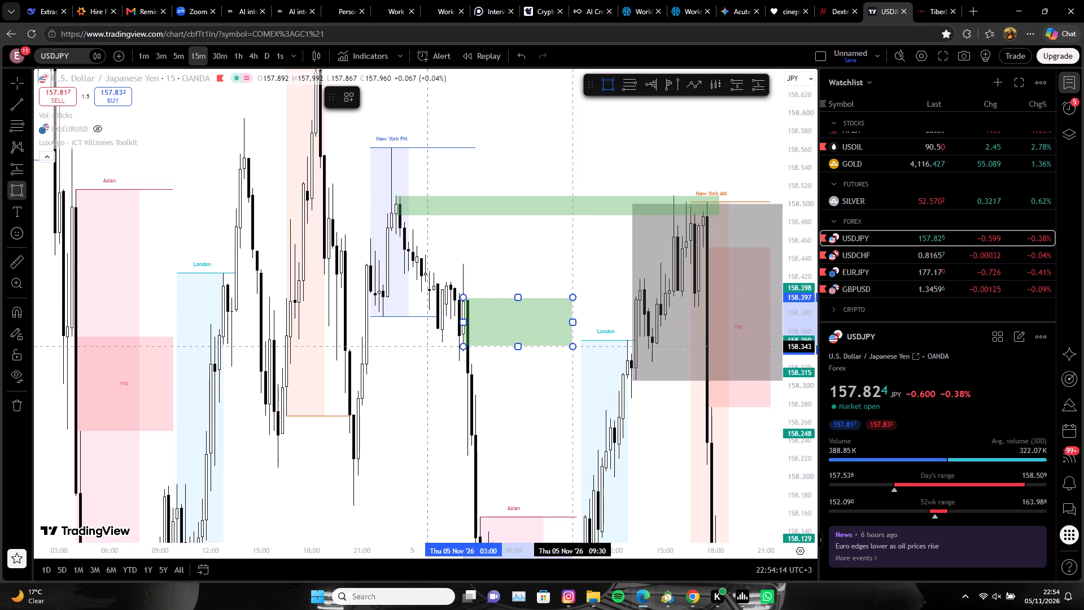
pyautogui.moveTo(571, 346); pyautogui.dragTo(568, 335)
pyautogui.click(570, 334)
pyautogui.click(499, 364)
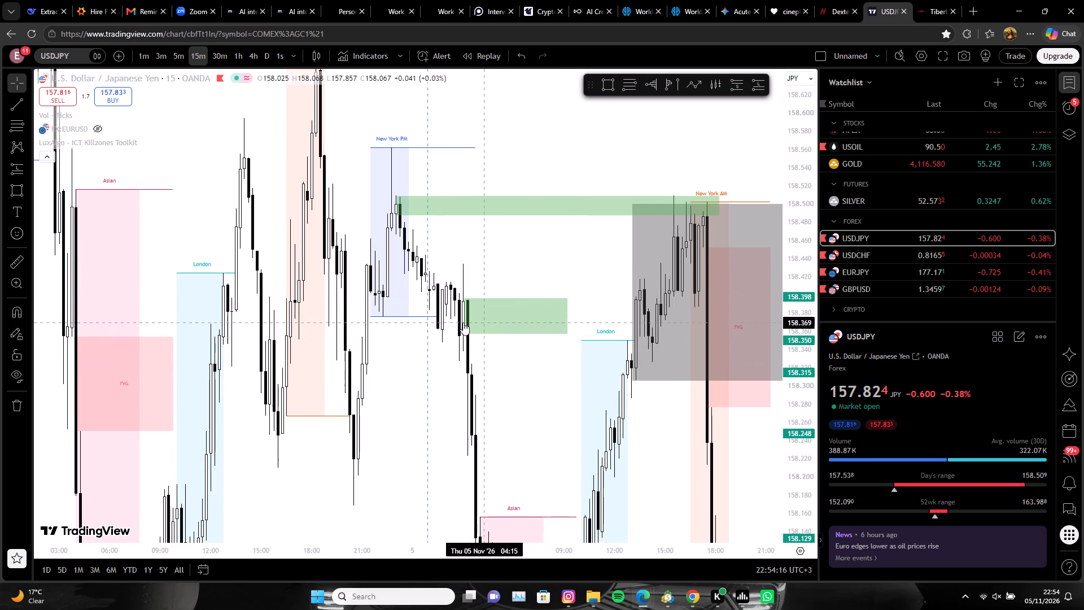
# Examine USDJPY's Asian, London and New York price action against the two green zones below the New York PM high and the long position's target.
pyautogui.moveTo(548, 460); pyautogui.dragTo(538, 380)
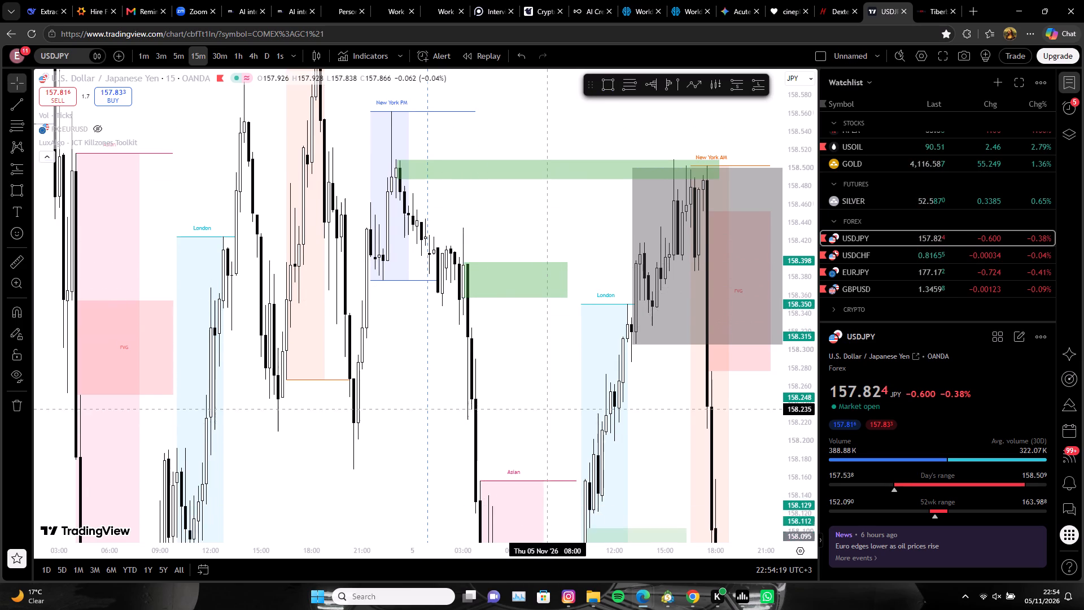
pyautogui.moveTo(538, 380); pyautogui.dragTo(539, 371)
pyautogui.moveTo(811, 204); pyautogui.dragTo(824, 375)
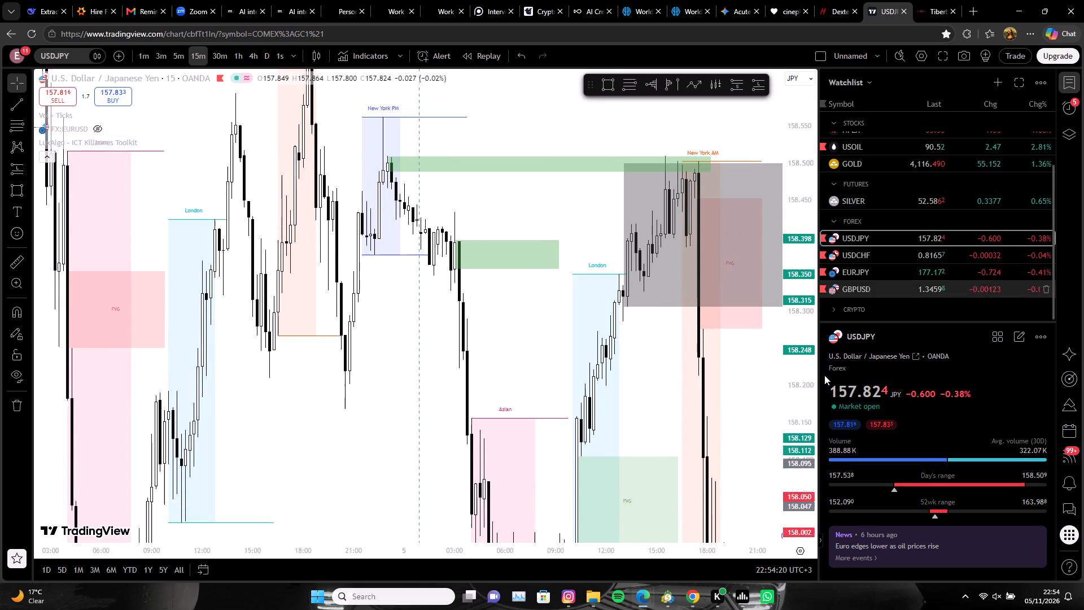
pyautogui.moveTo(824, 375); pyautogui.dragTo(803, 397)
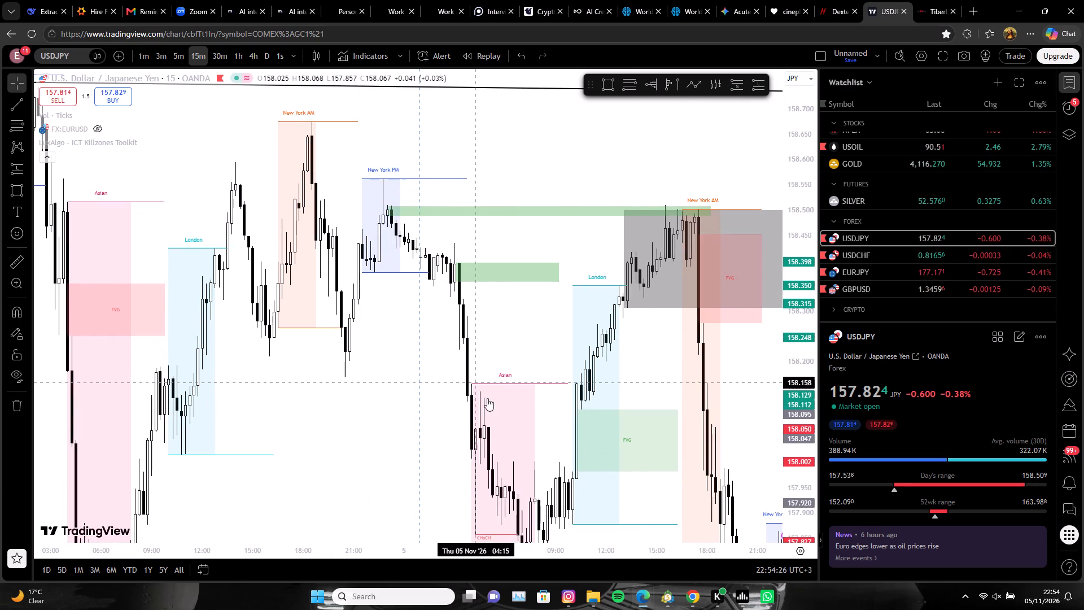
pyautogui.click(653, 385)
pyautogui.moveTo(676, 456); pyautogui.dragTo(479, 269)
pyautogui.moveTo(448, 210); pyautogui.dragTo(504, 306)
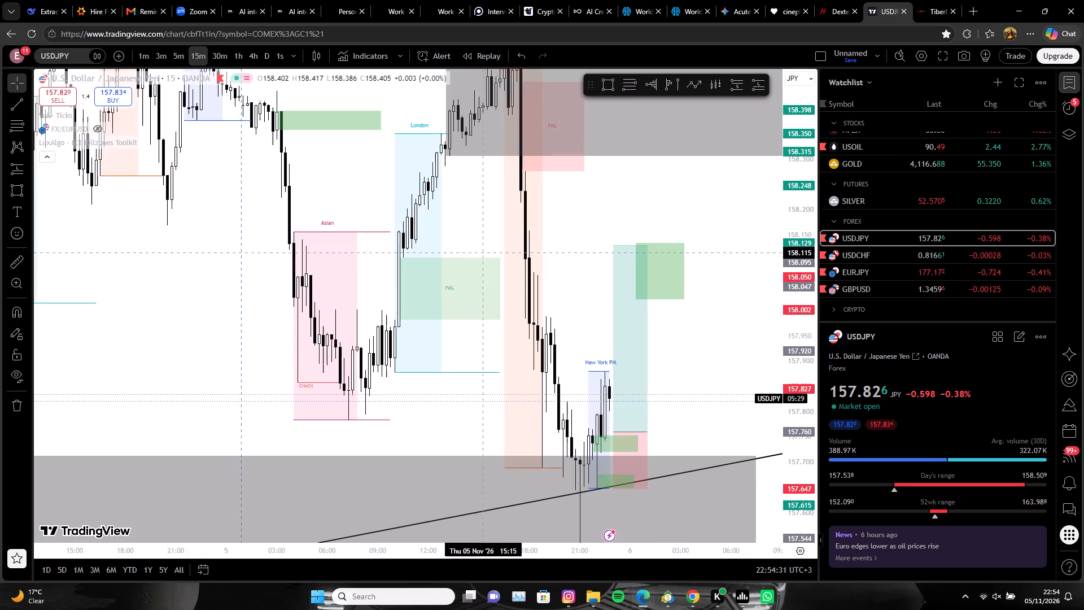
pyautogui.moveTo(504, 306); pyautogui.dragTo(552, 404)
pyautogui.scroll(-1, 466, 308)
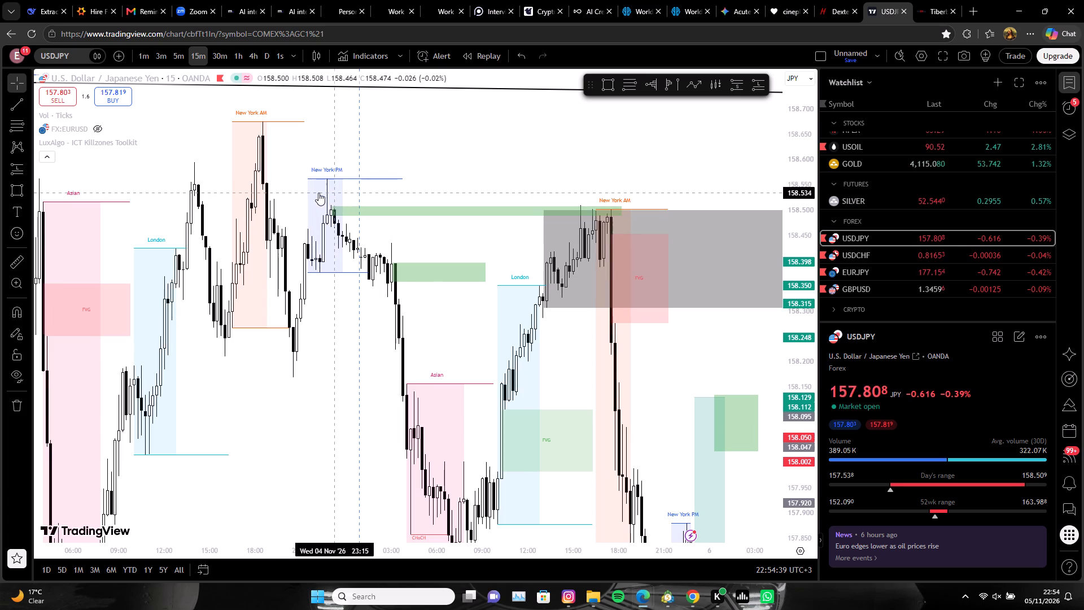
pyautogui.moveTo(716, 389); pyautogui.dragTo(709, 376)
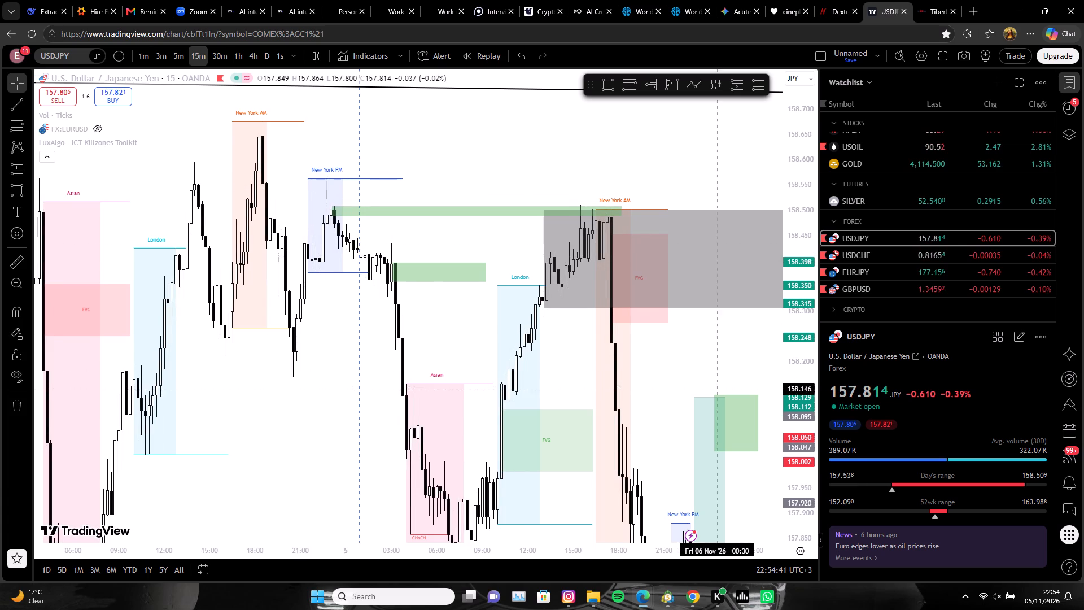
pyautogui.moveTo(709, 376); pyautogui.dragTo(805, 388)
pyautogui.moveTo(808, 234); pyautogui.dragTo(812, 262)
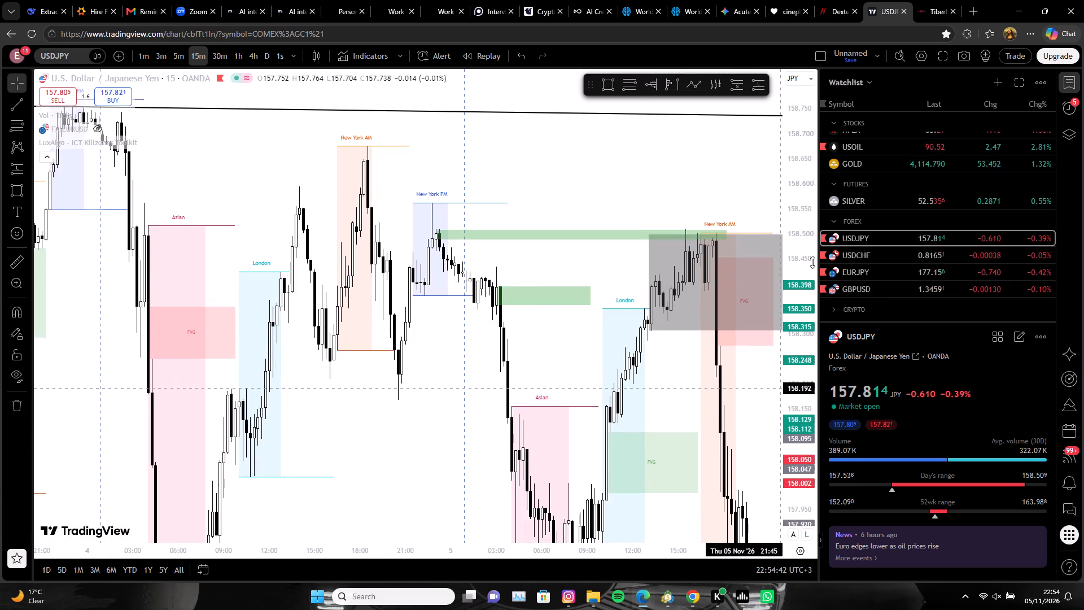
pyautogui.moveTo(812, 262); pyautogui.dragTo(836, 271)
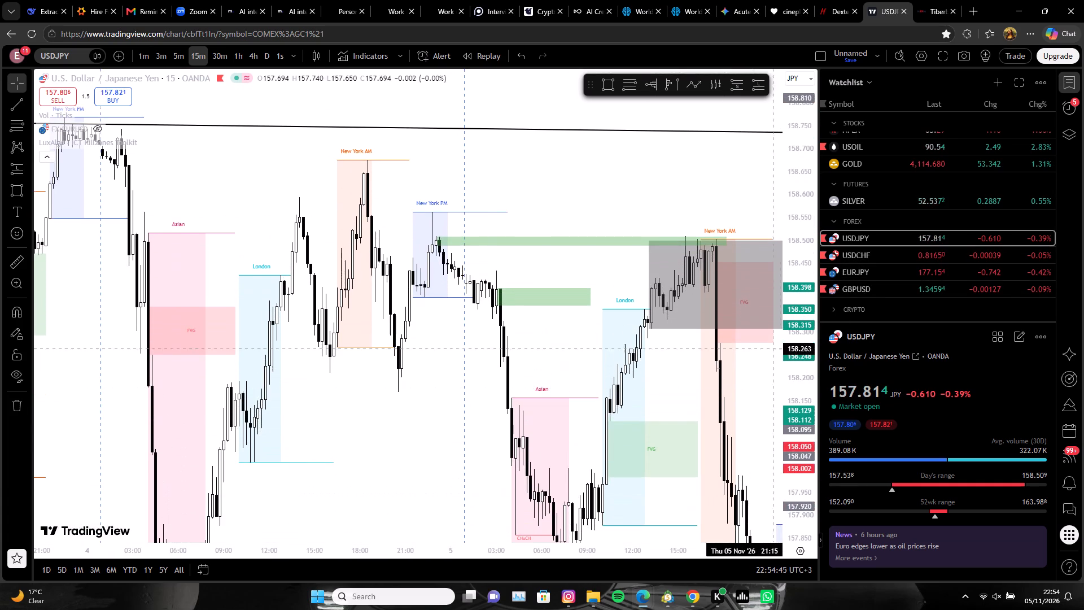
pyautogui.moveTo(744, 395); pyautogui.dragTo(495, 287)
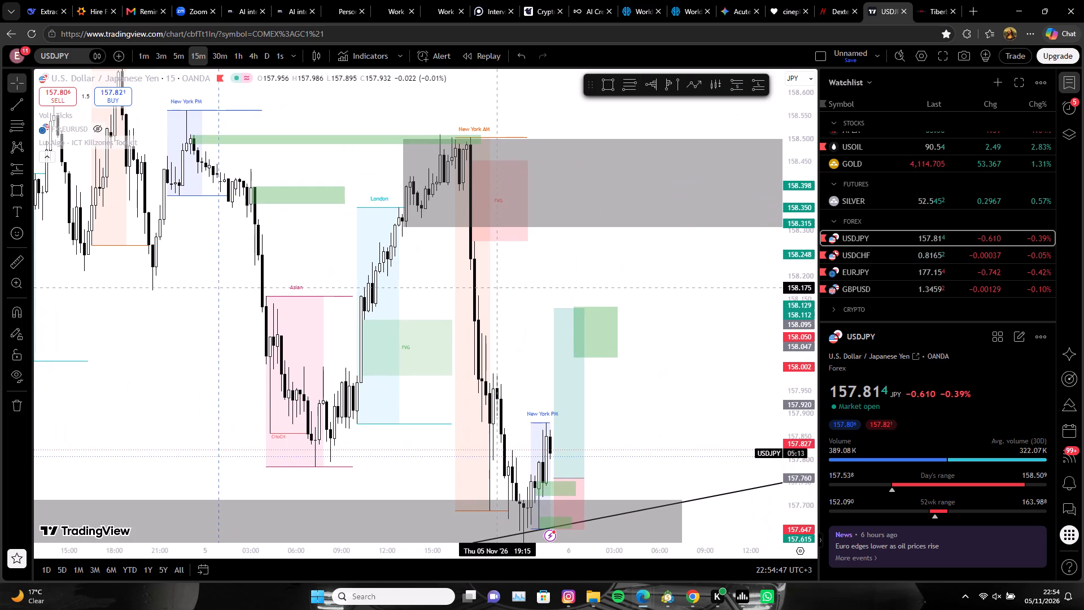
# Shift the USDJPY long position one 15-minute bar later beside the New York PM session.
pyautogui.moveTo(665, 449); pyautogui.dragTo(685, 385)
pyautogui.scroll(3, 637, 307)
pyautogui.moveTo(631, 458); pyautogui.dragTo(671, 337)
pyautogui.scroll(3, 681, 384)
pyautogui.moveTo(796, 506); pyautogui.dragTo(797, 352)
pyautogui.moveTo(667, 343); pyautogui.dragTo(761, 359)
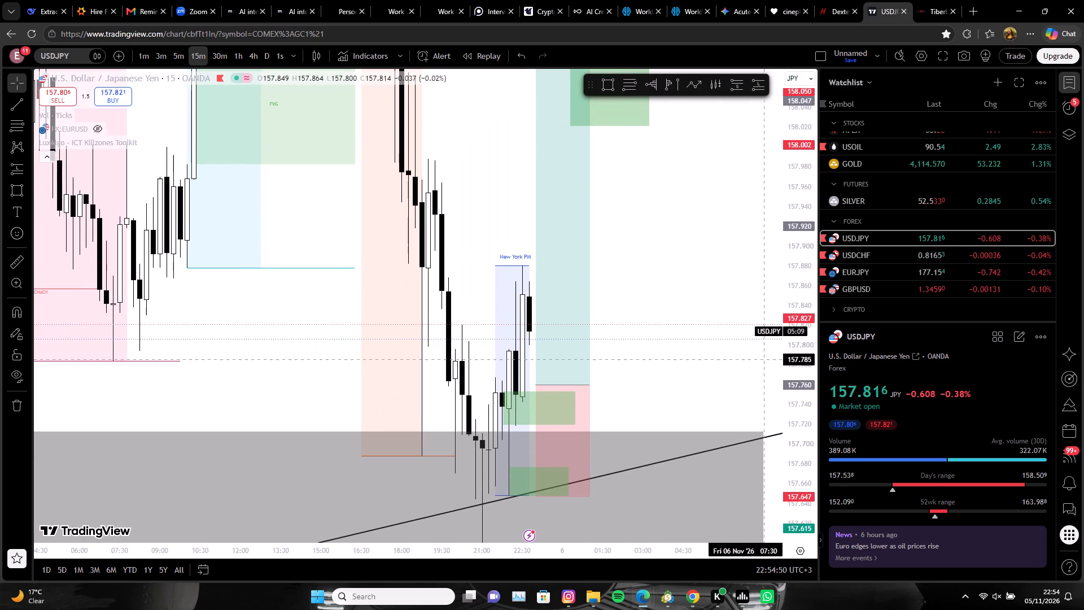
pyautogui.click(571, 383)
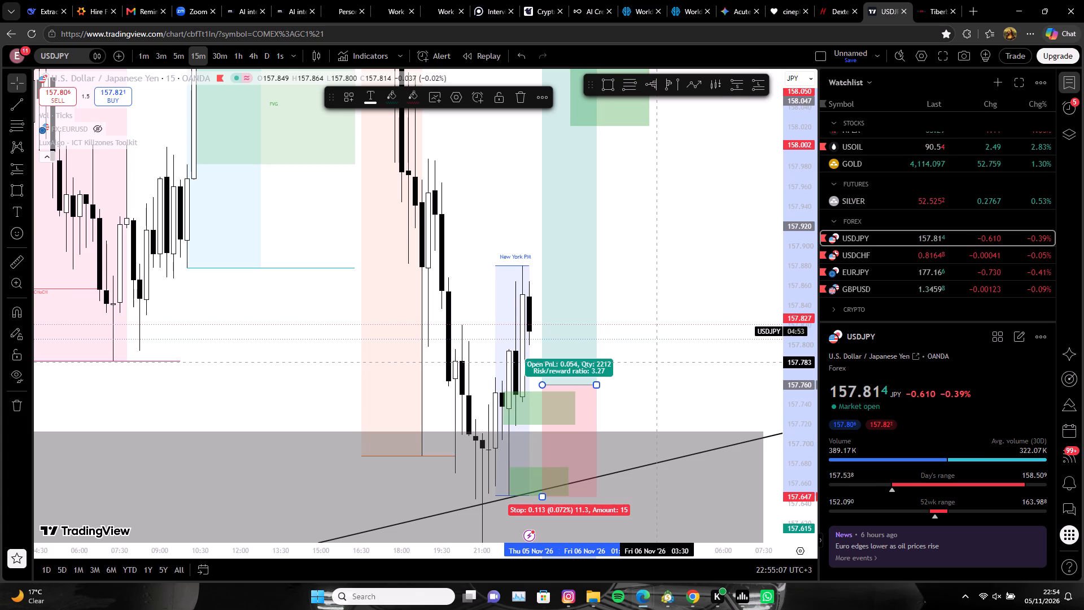
# Switch to EURJPY, glance at USDCHF, and examine EURJPY's 15-minute session structure from 3 to 5 November.
pyautogui.click(880, 275)
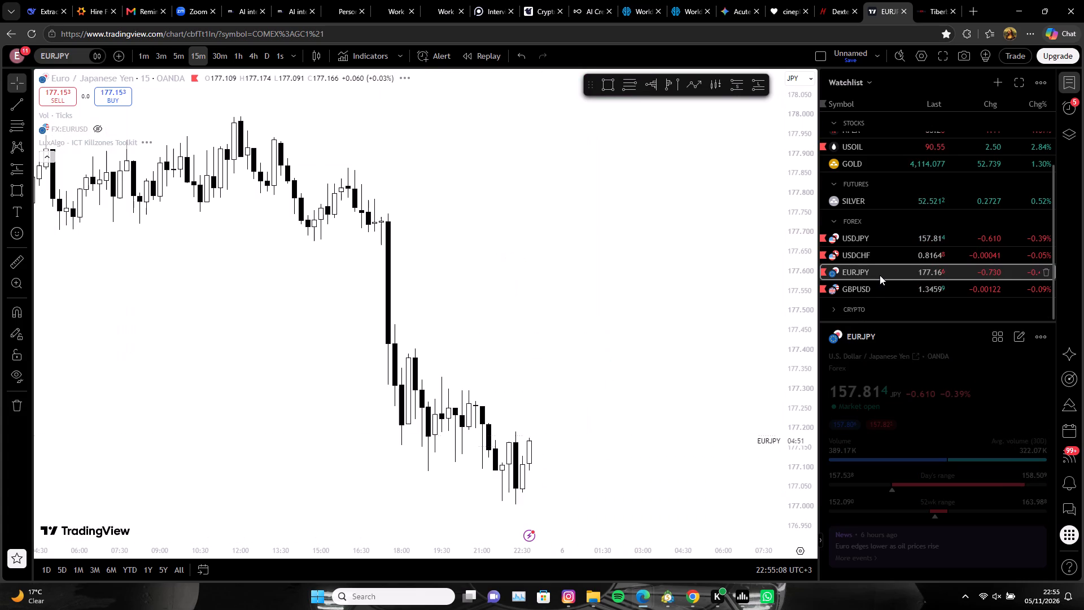
pyautogui.scroll(-1, 722, 358)
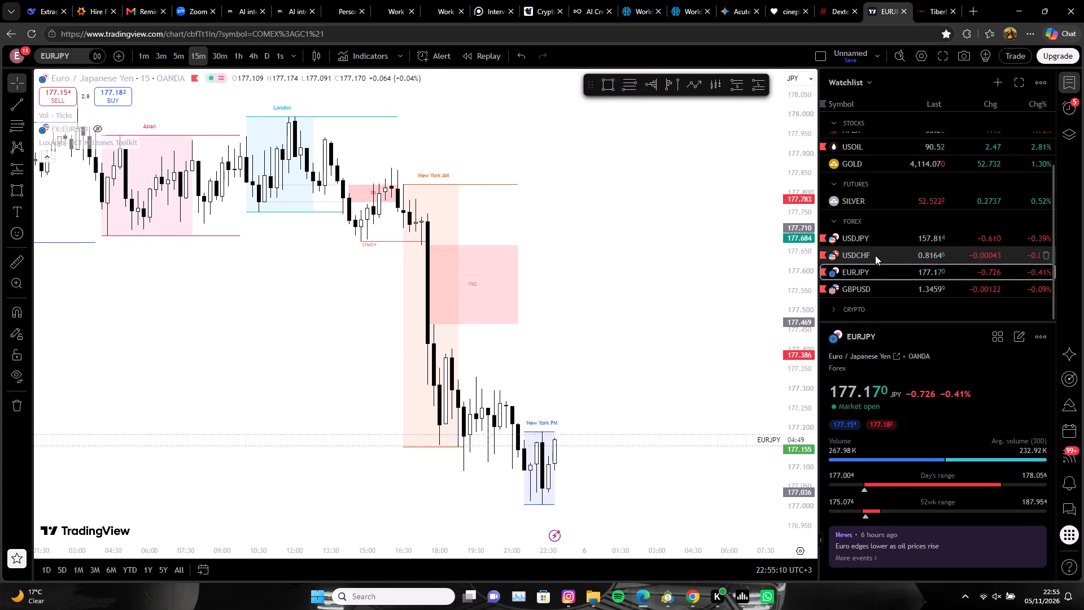
pyautogui.click(875, 255)
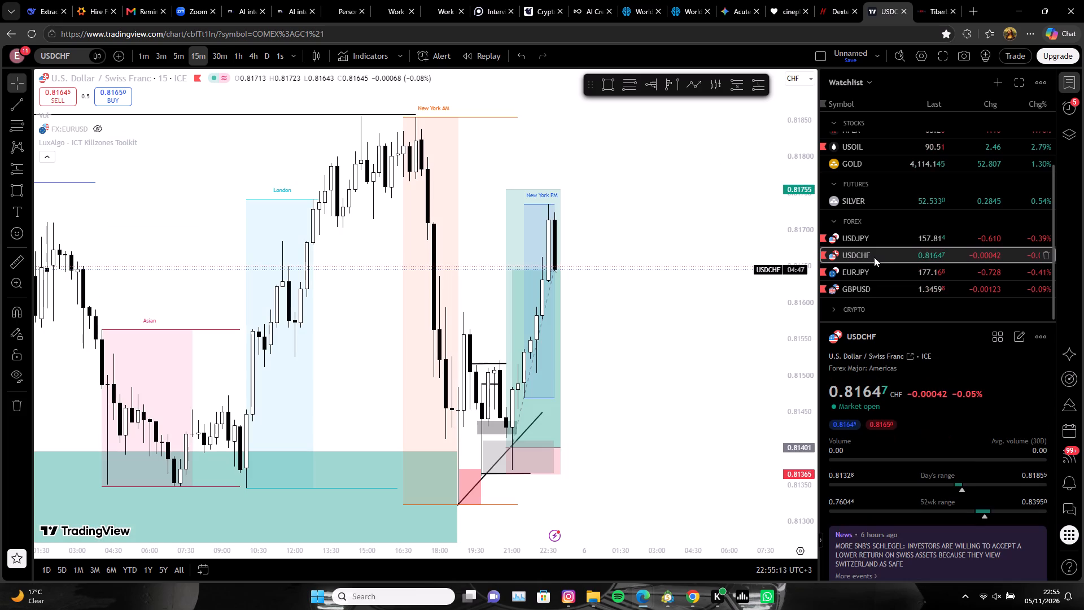
pyautogui.click(876, 267)
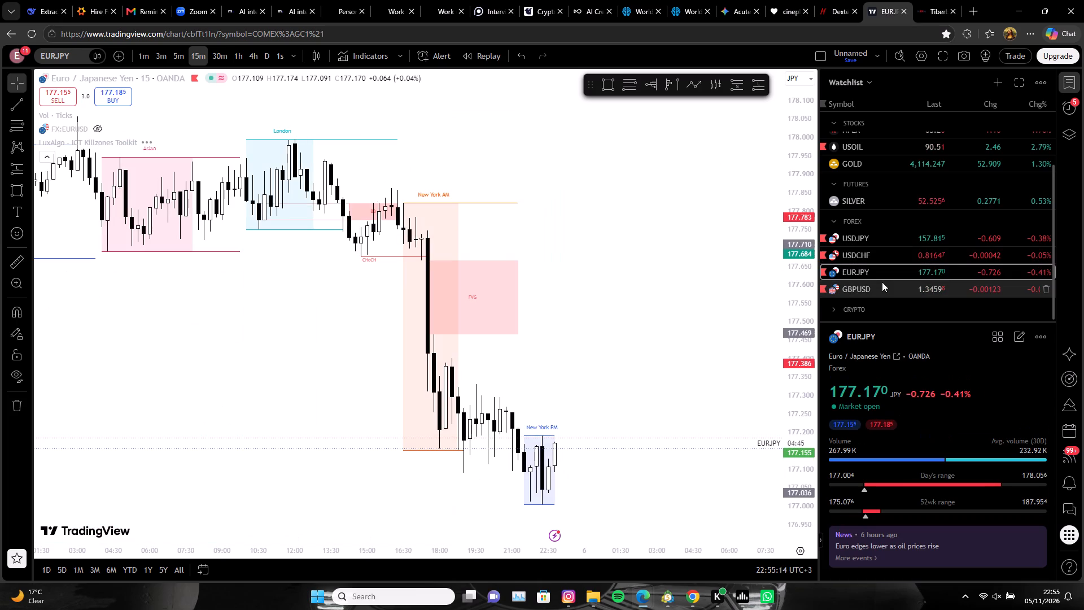
pyautogui.scroll(-6, 649, 374)
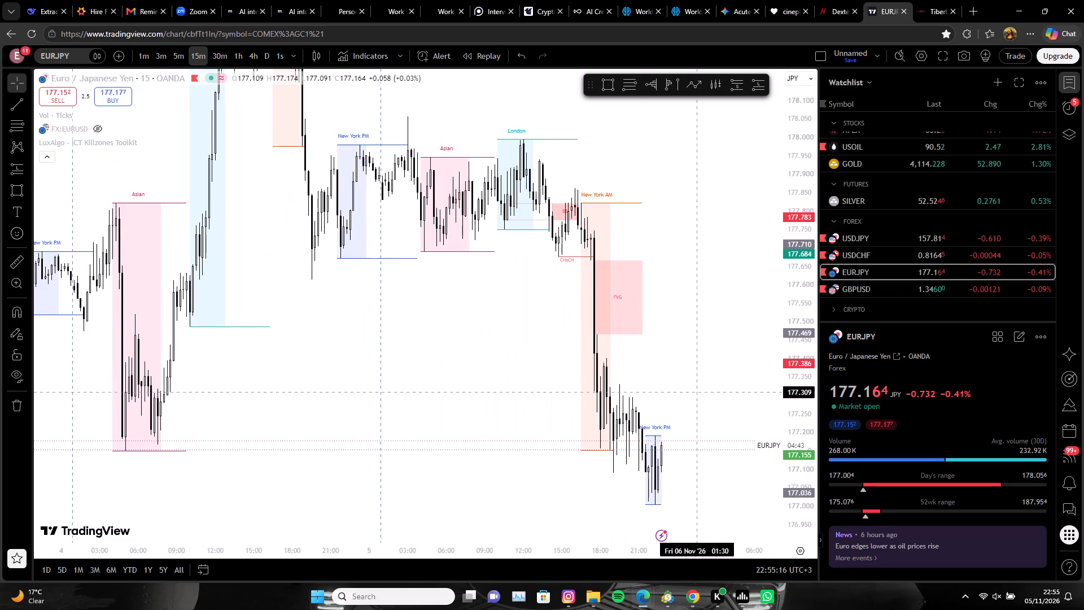
pyautogui.moveTo(789, 249); pyautogui.dragTo(780, 434)
pyautogui.scroll(-7, 718, 358)
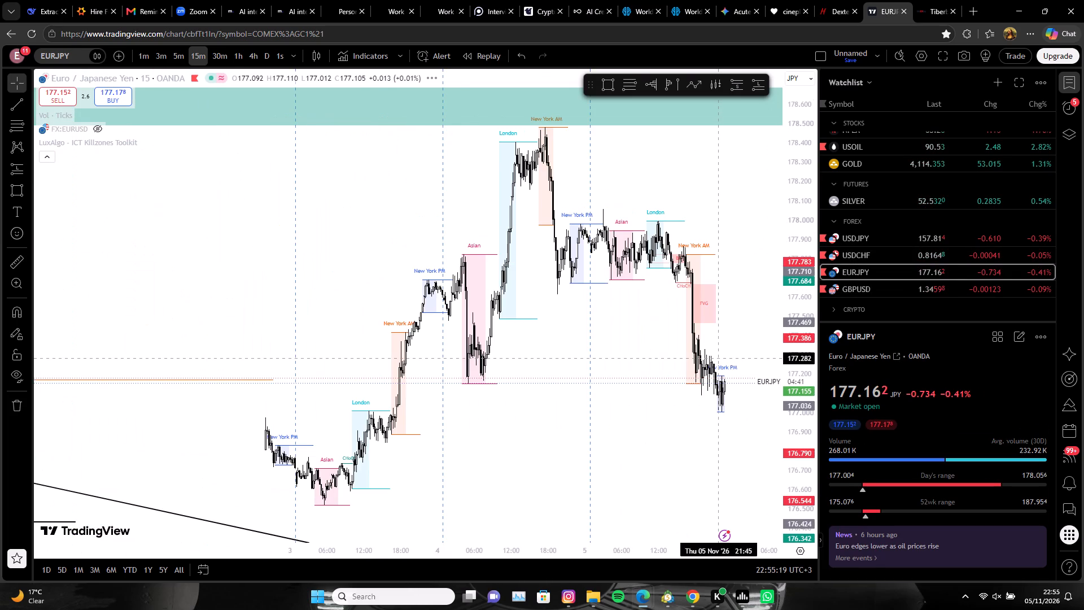
pyautogui.scroll(5, 718, 358)
pyautogui.scroll(-1, 718, 358)
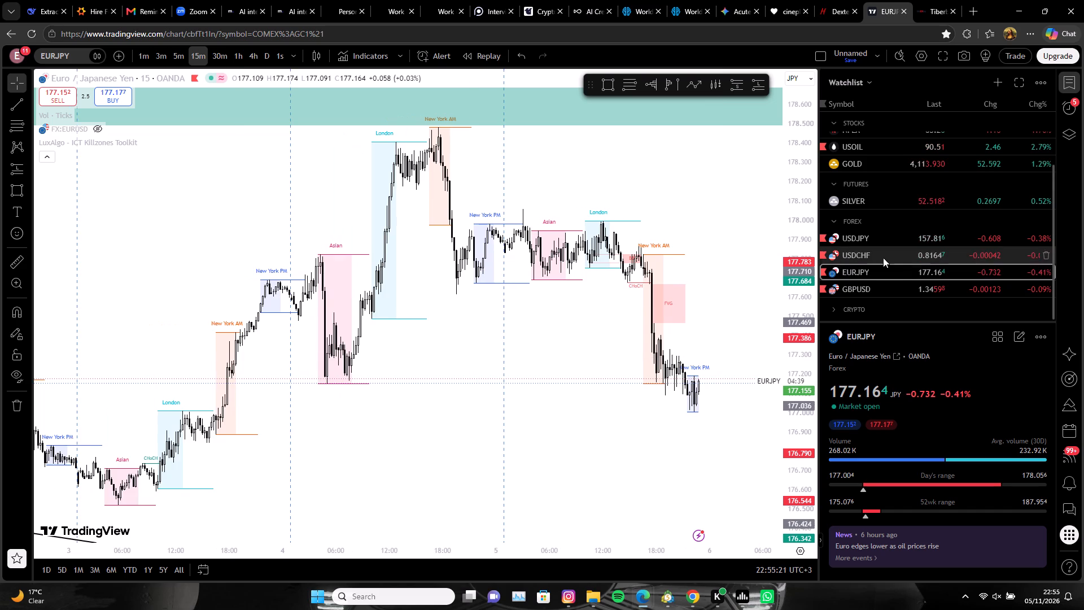
# Switch to GBPUSD and examine its 15-minute session structure from 3 to 5 November.
pyautogui.click(881, 287)
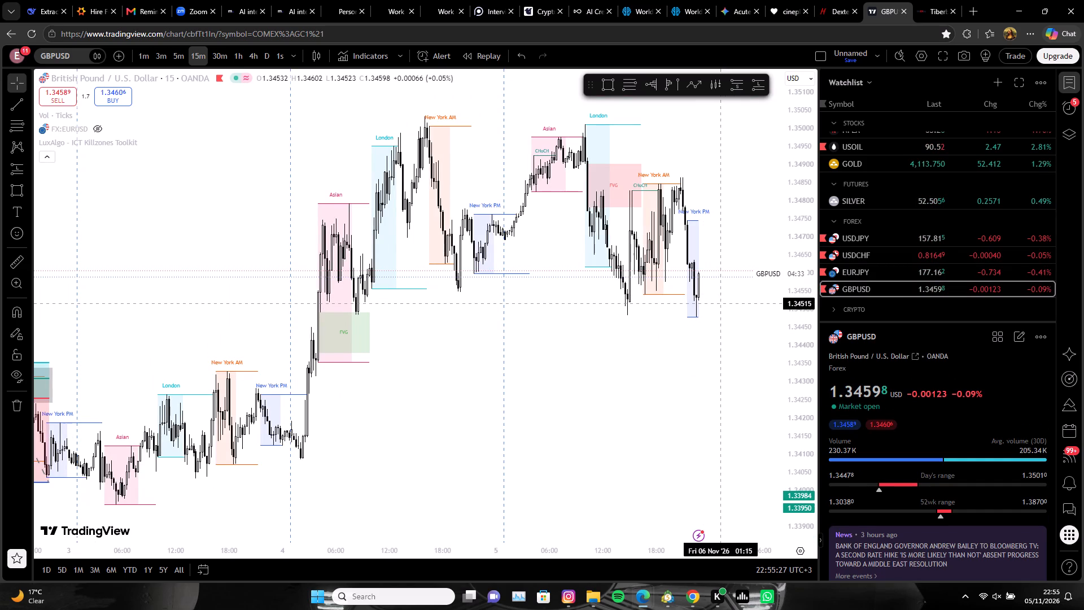
pyautogui.scroll(3, 720, 303)
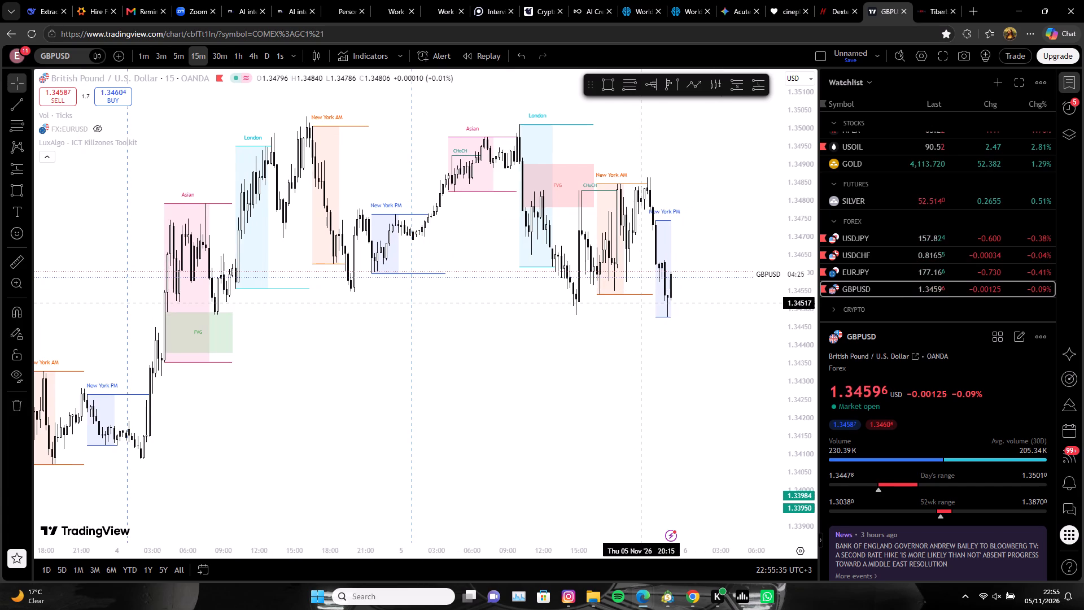
pyautogui.scroll(-3, 642, 309)
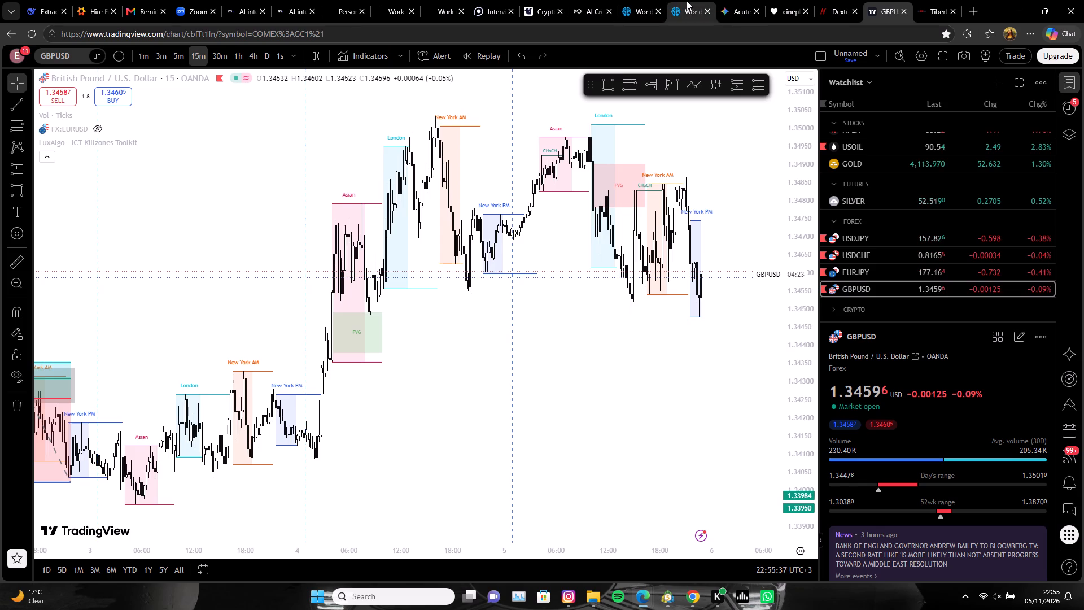
# Switch to WorldQuant BRAIN's simulation page and review the regional child alpha results of RA Simulation 1.
pyautogui.click(687, 1)
pyautogui.click(650, 0)
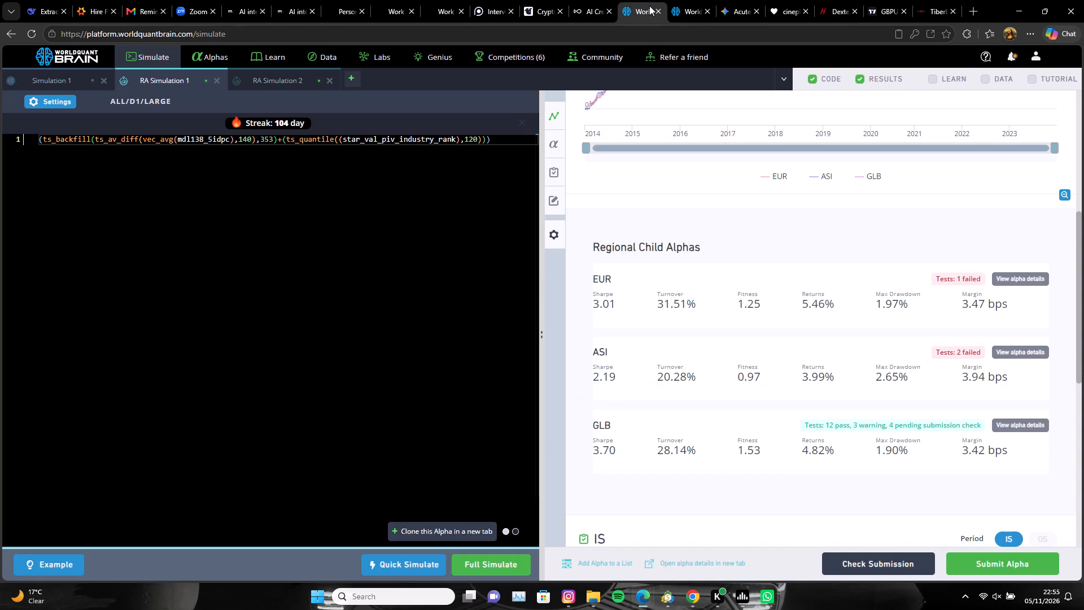
pyautogui.scroll(-8, 858, 466)
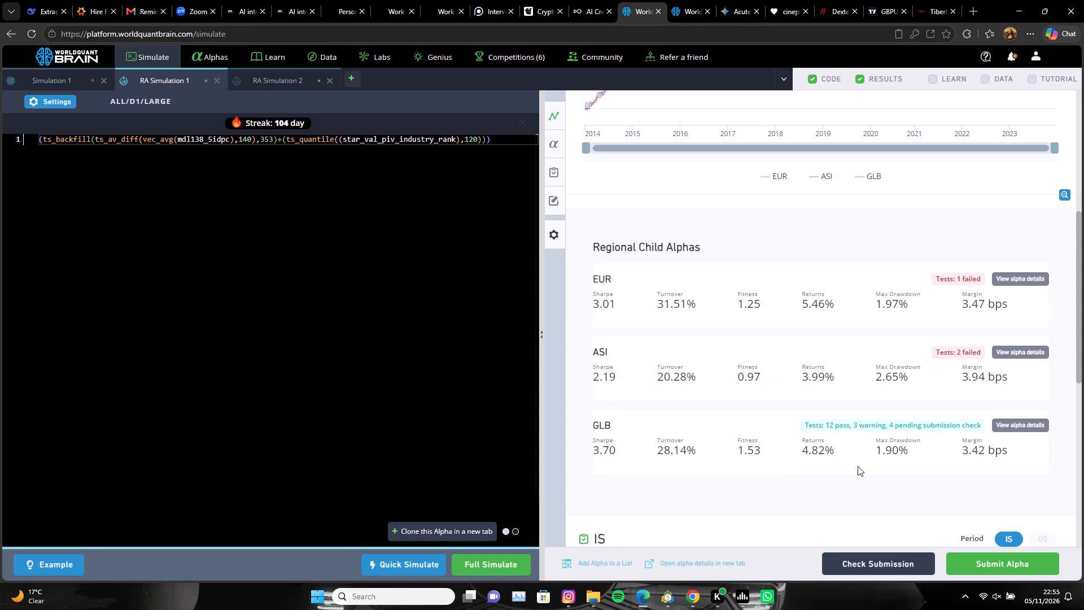